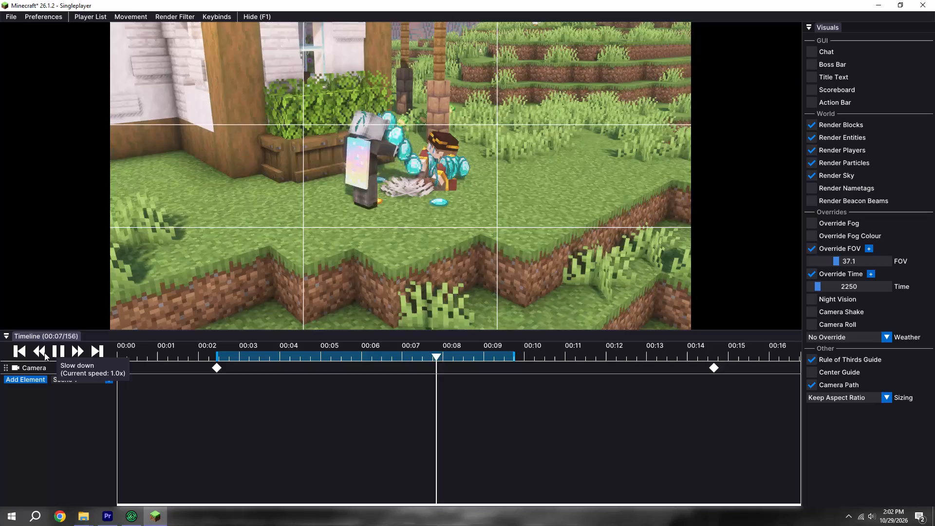
Pause the replay playback and open the video export settings.
left_click(59, 355)
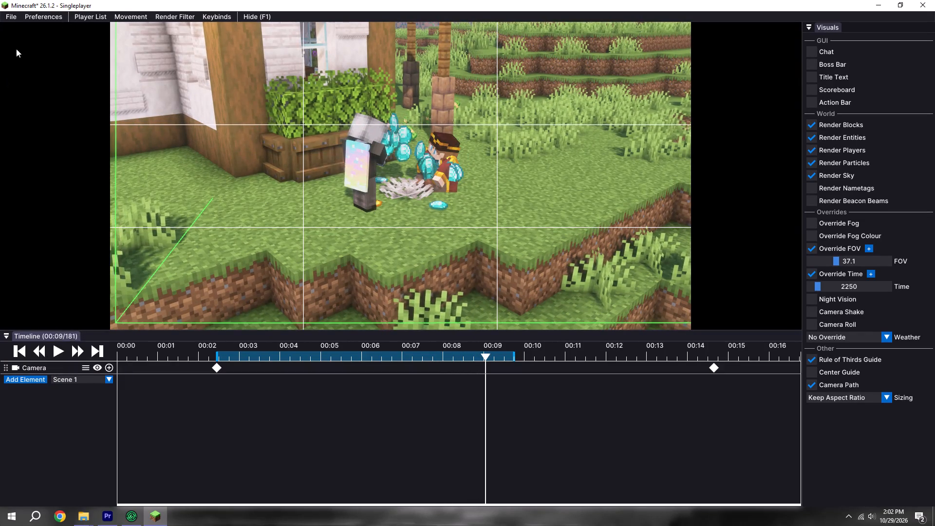
double_click(11, 9)
left_click(11, 12)
left_click(38, 29)
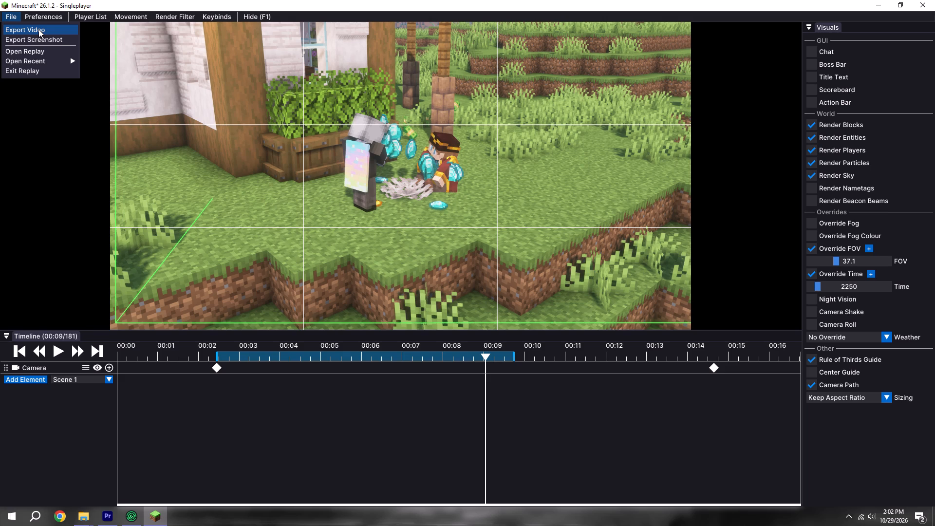
Close the running background application that has the round green logo.
right_click(131, 524)
left_click(133, 502)
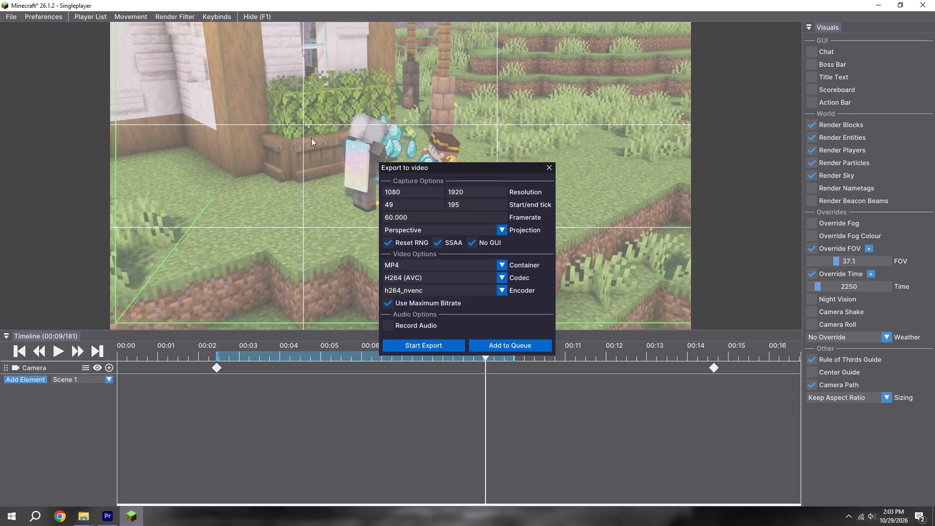
Start the video export with the current settings and clear the suggested file name.
left_click(408, 345)
key("BackSpace")
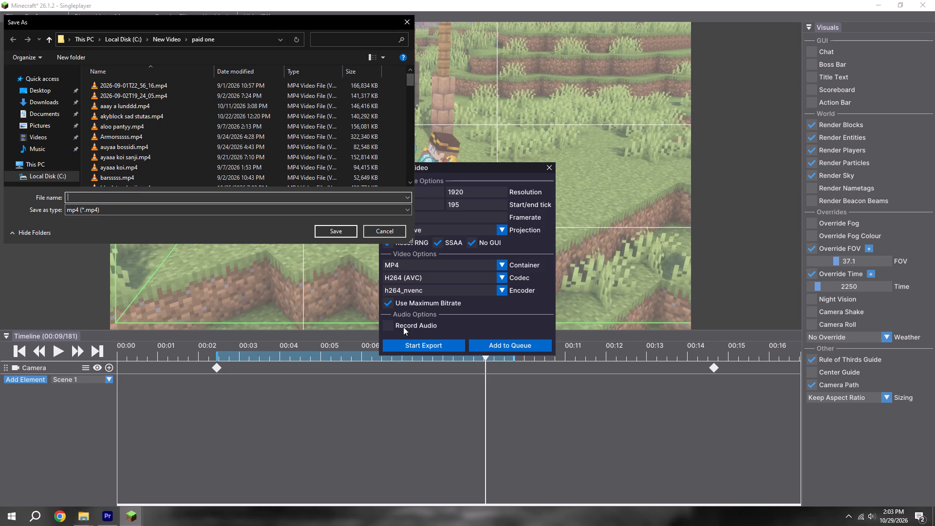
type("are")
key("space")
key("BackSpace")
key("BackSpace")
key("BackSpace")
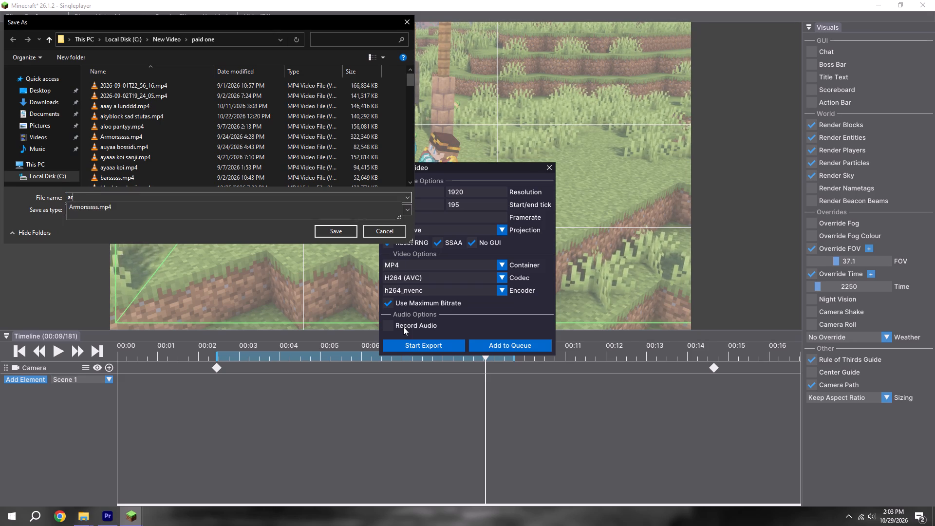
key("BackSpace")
Save the exported video as "rare sell" in the "paid ne" folder inside New Video.
left_click(173, 45)
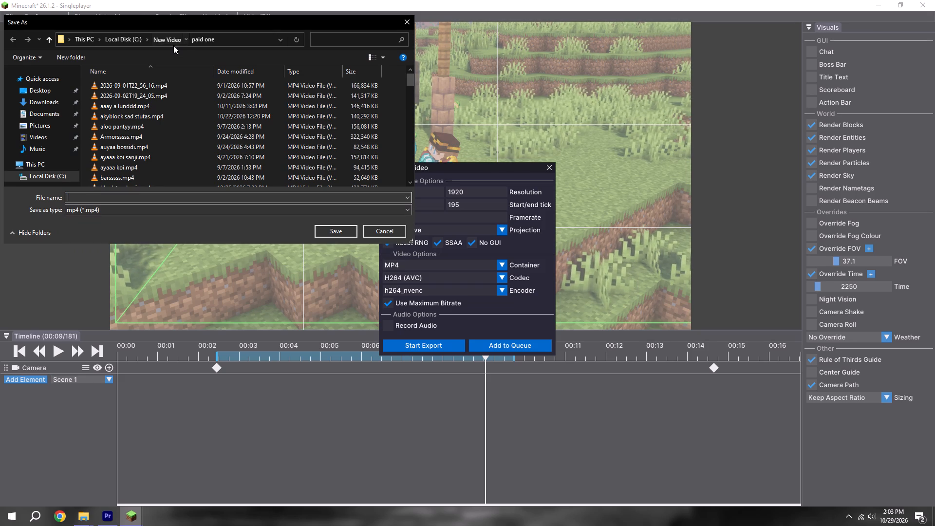
double_click(123, 145)
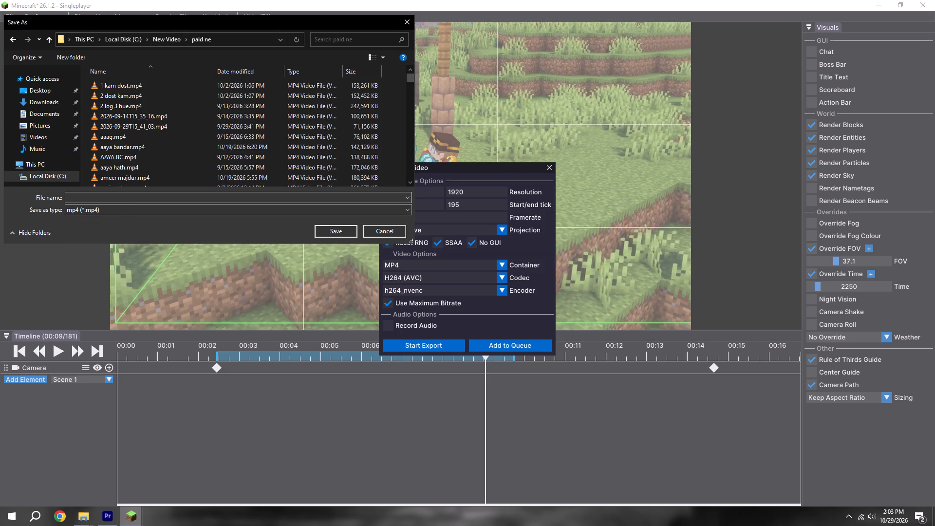
left_click(123, 195)
type("rae")
key("space")
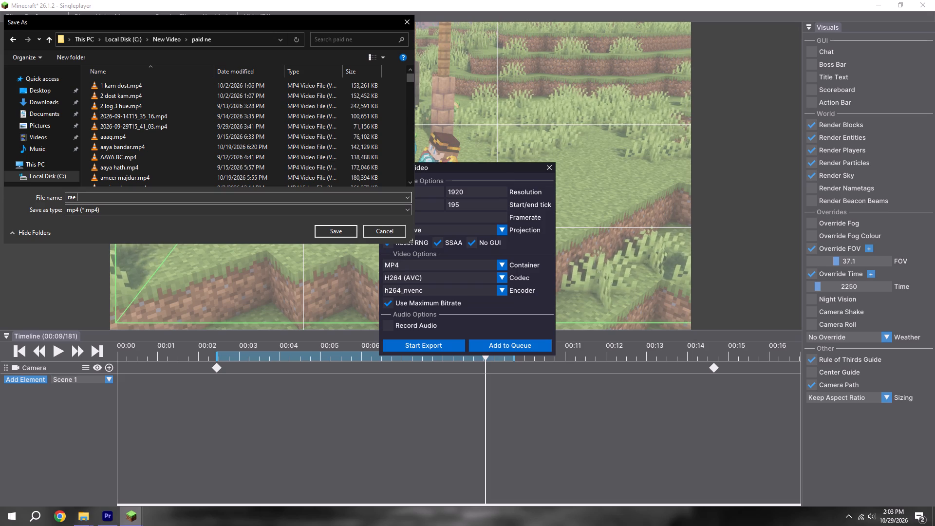
key("BackSpace")
key("BackSpace")
type("re sell")
left_click(334, 228)
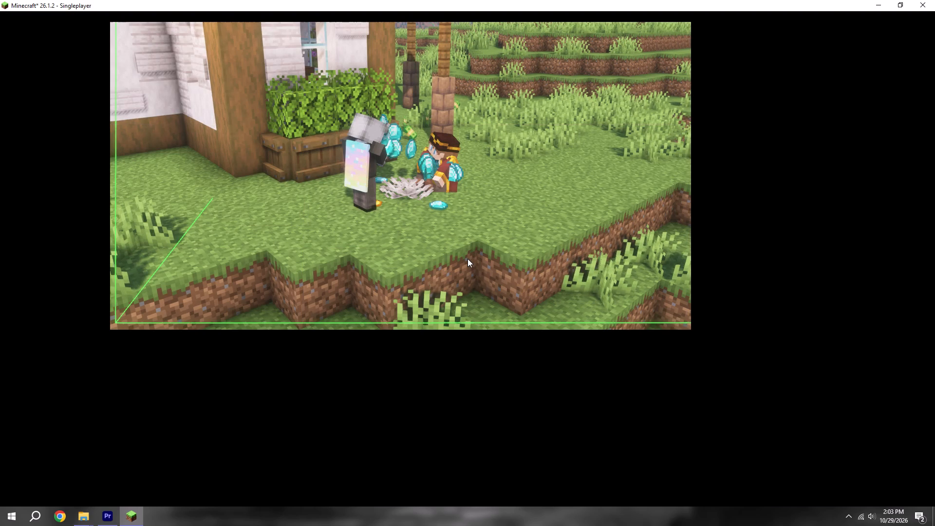
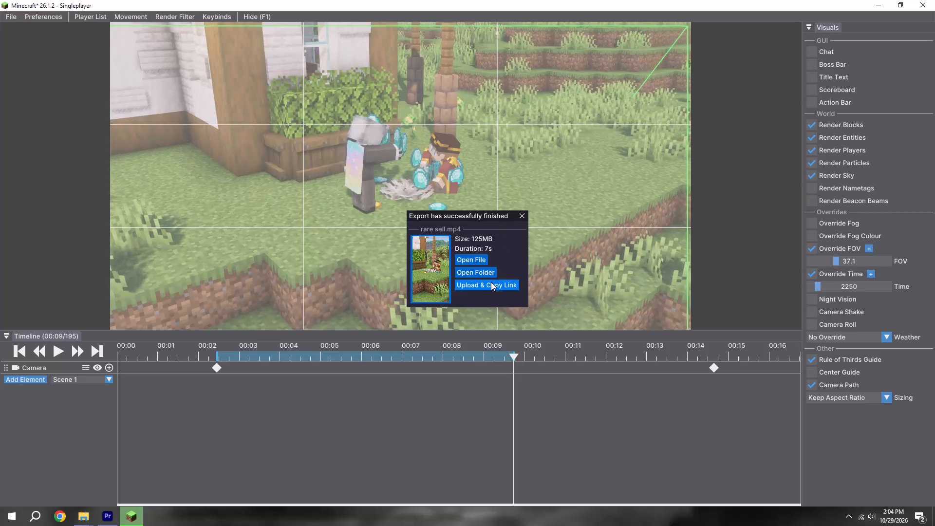
Dismiss the finished export notice and save and quit the replay to the title screen.
left_click(521, 215)
key("Escape")
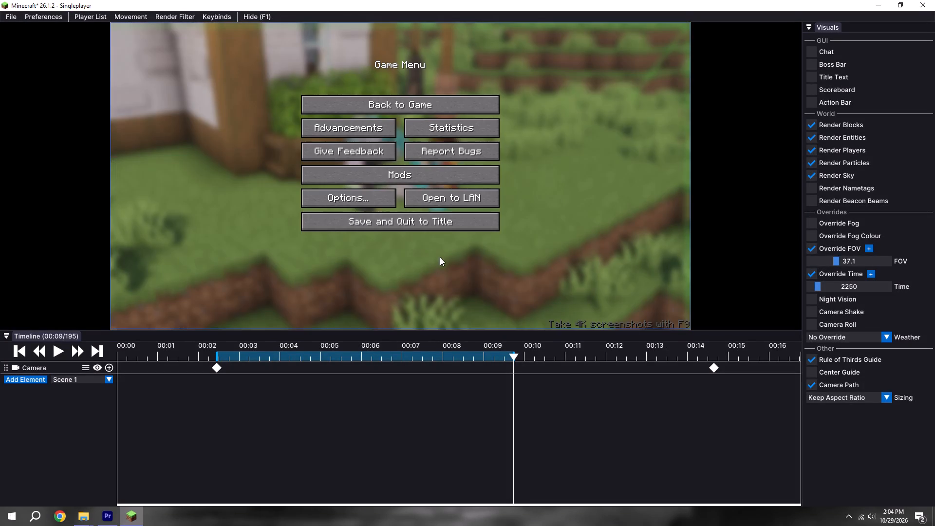
left_click(420, 225)
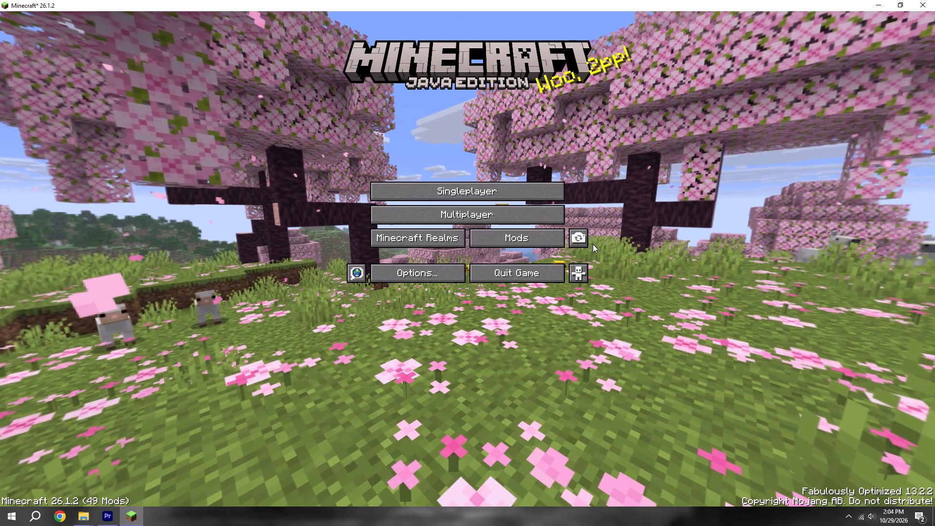
Open the replay named 2026-10-01T18:24:32 from the saved replay list.
left_click(572, 241)
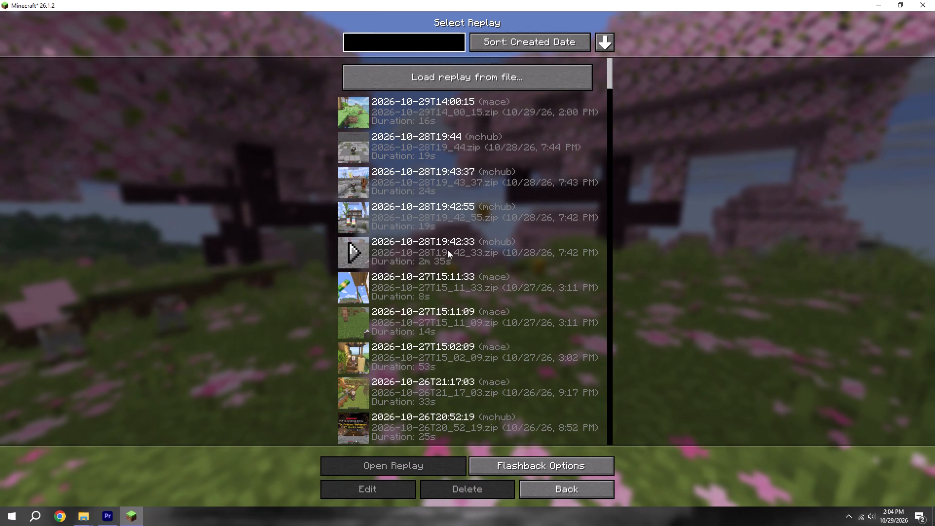
scroll(472, 255, "down", 7)
scroll(426, 334, "down", 6)
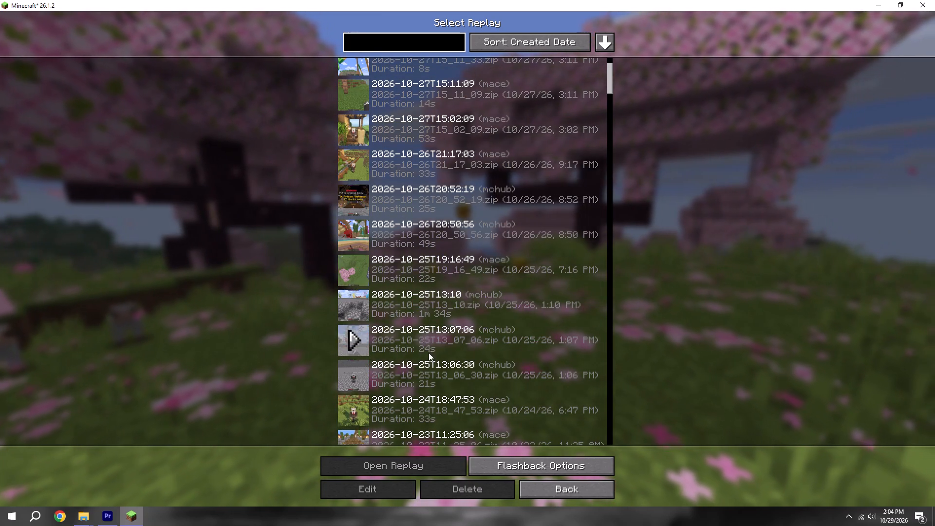
scroll(424, 409, "down", 6)
scroll(460, 329, "down", 7)
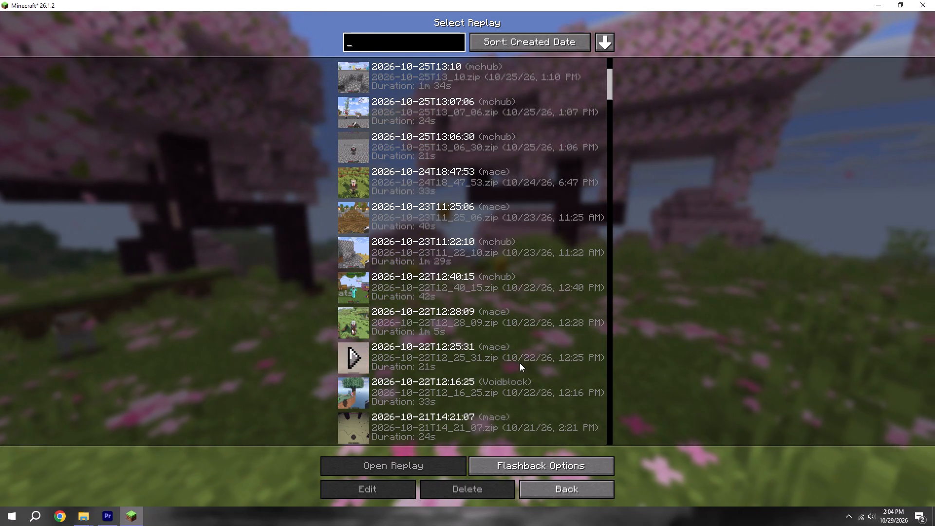
scroll(518, 363, "down", 8)
scroll(497, 317, "down", 3)
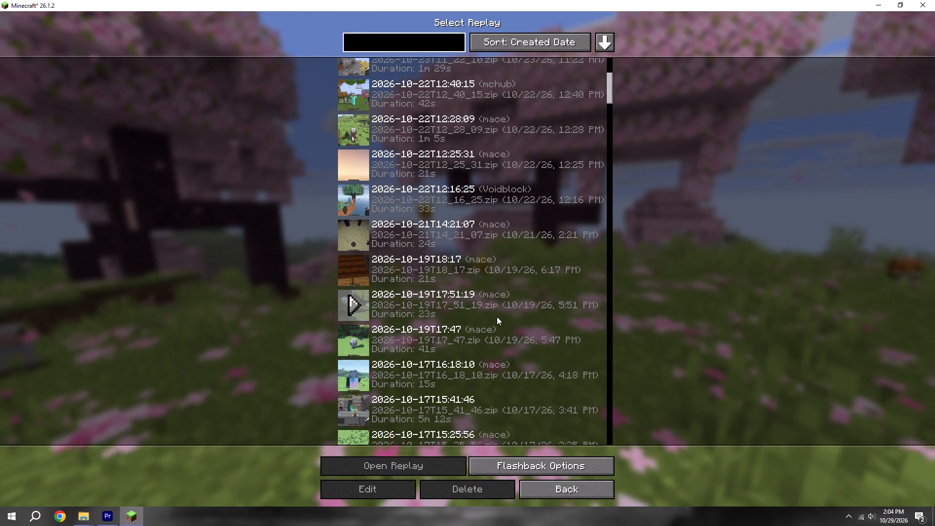
scroll(489, 318, "down", 7)
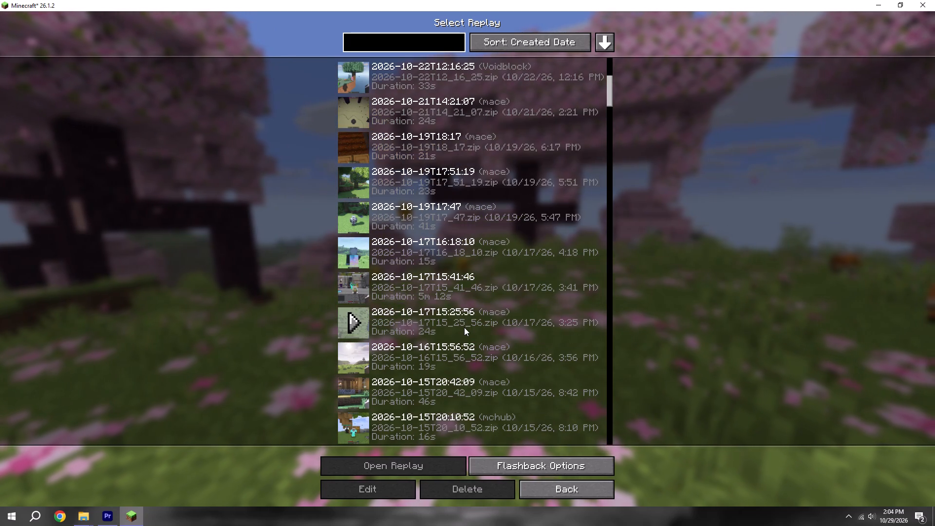
scroll(464, 327, "down", 9)
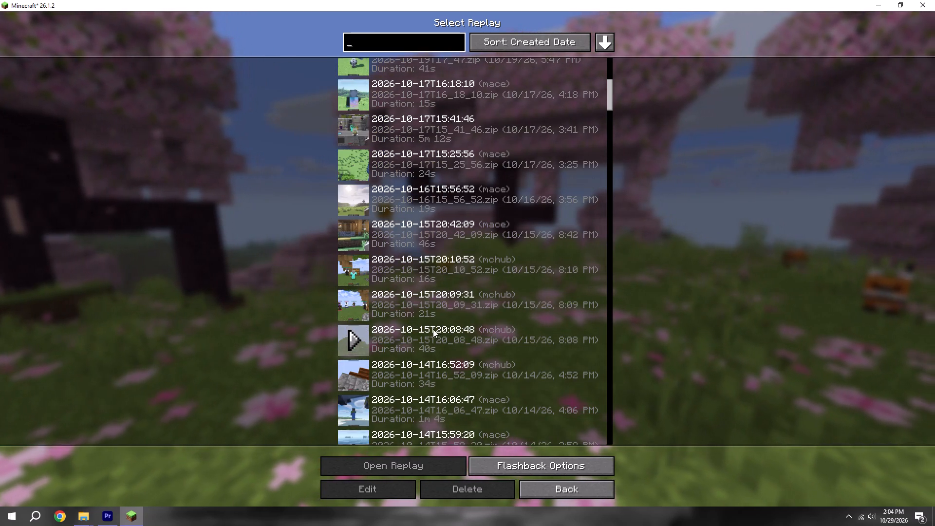
scroll(432, 329, "down", 14)
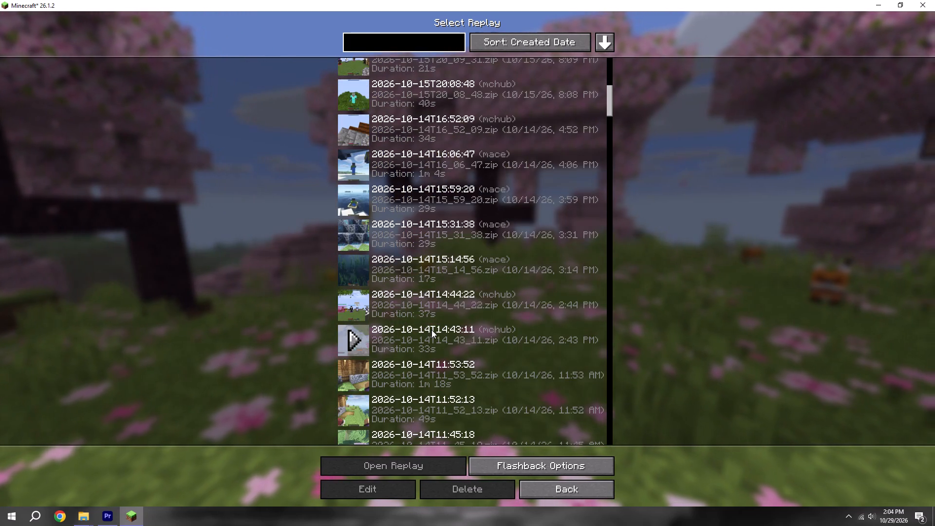
scroll(431, 330, "down", 12)
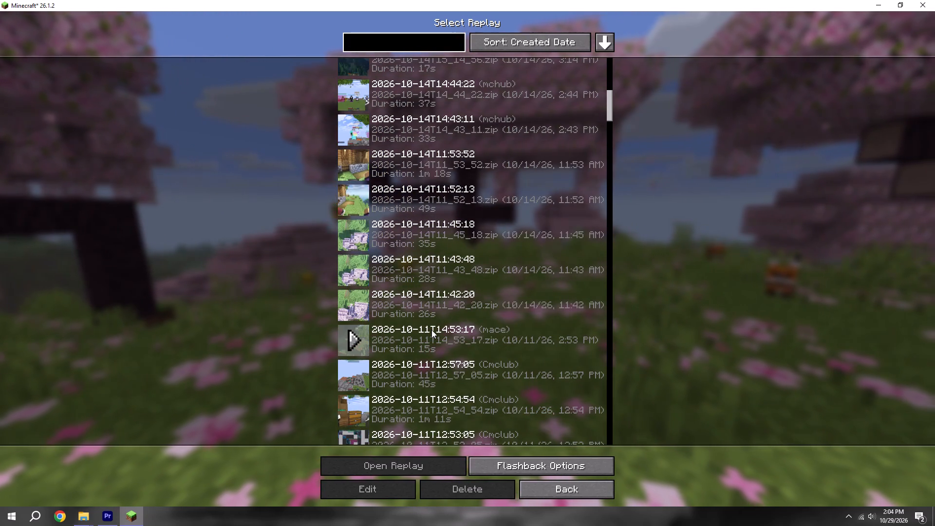
scroll(431, 330, "down", 2)
scroll(525, 428, "down", 2)
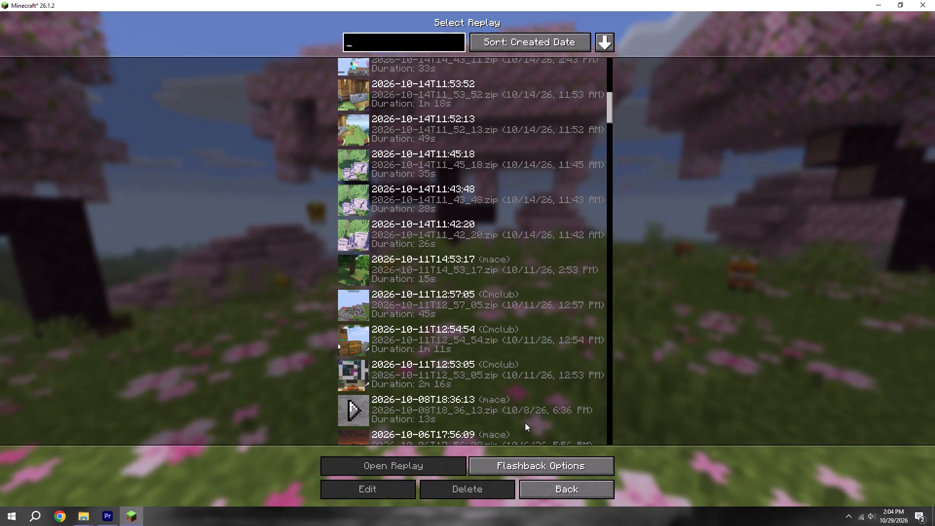
scroll(525, 420, "down", 4)
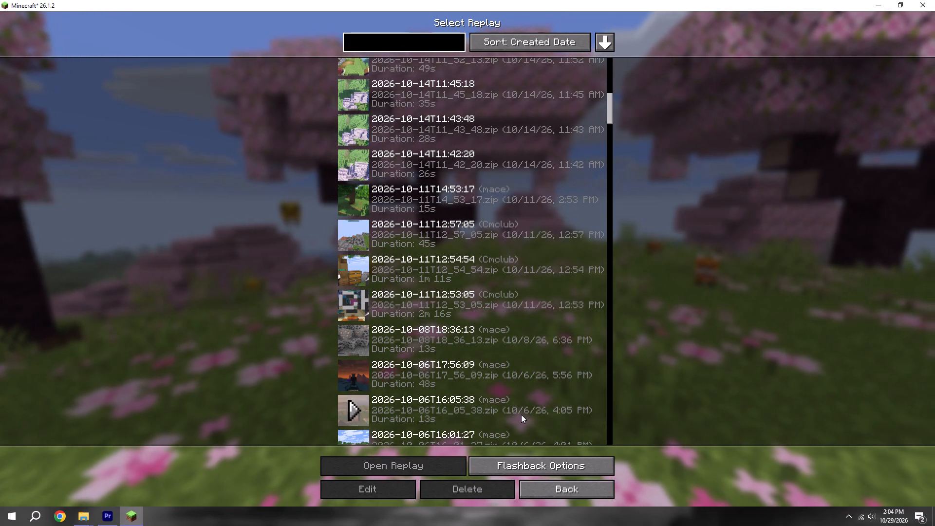
scroll(521, 414, "down", 3)
scroll(473, 340, "down", 2)
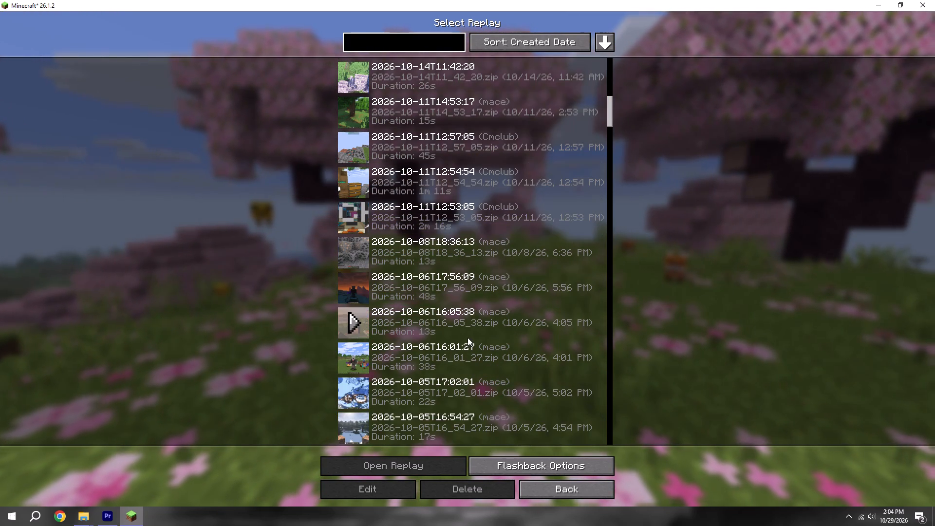
scroll(466, 337, "down", 6)
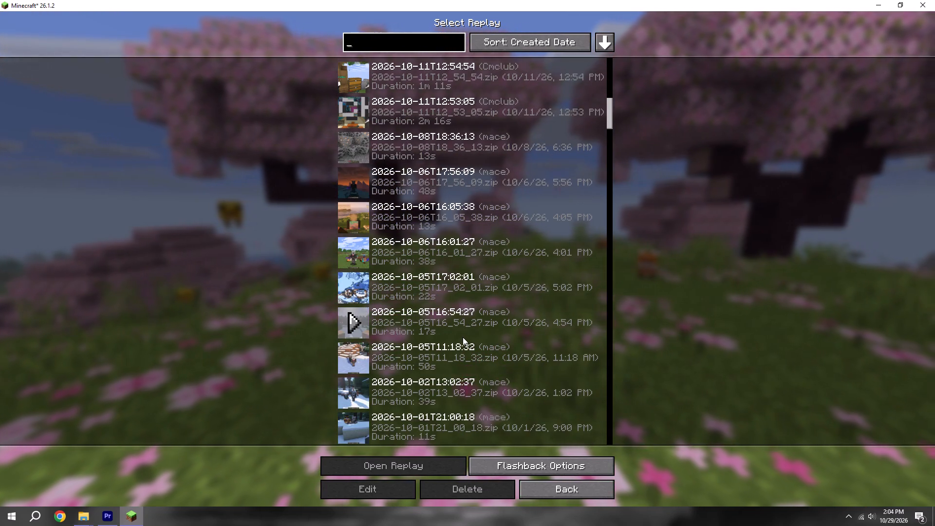
scroll(463, 337, "down", 6)
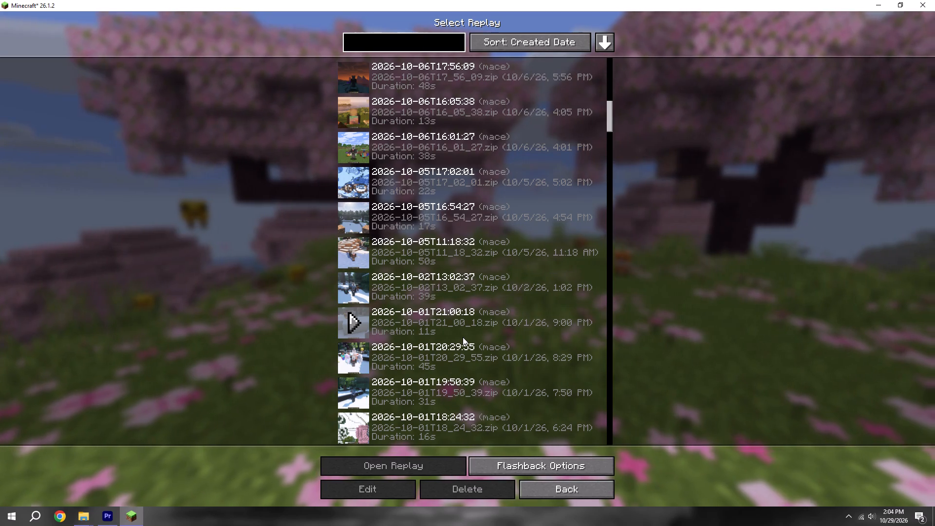
scroll(463, 337, "down", 2)
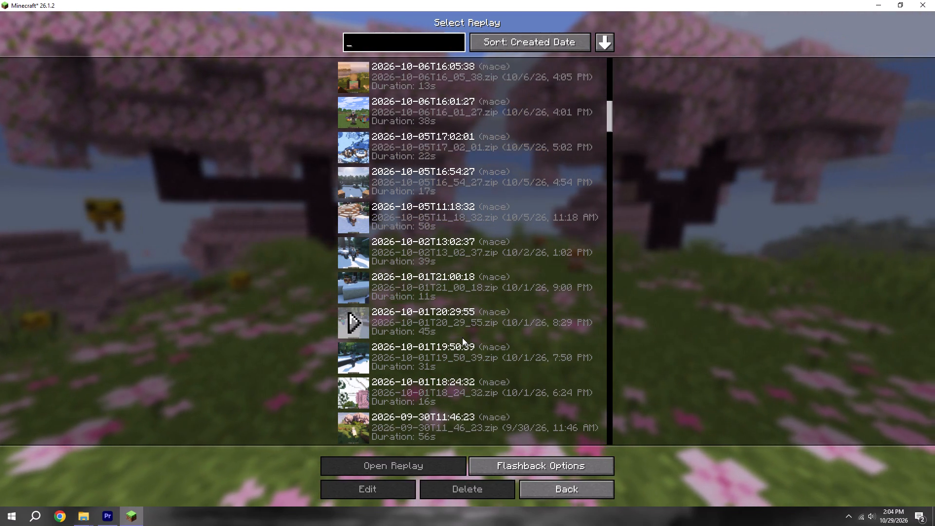
left_click(351, 390)
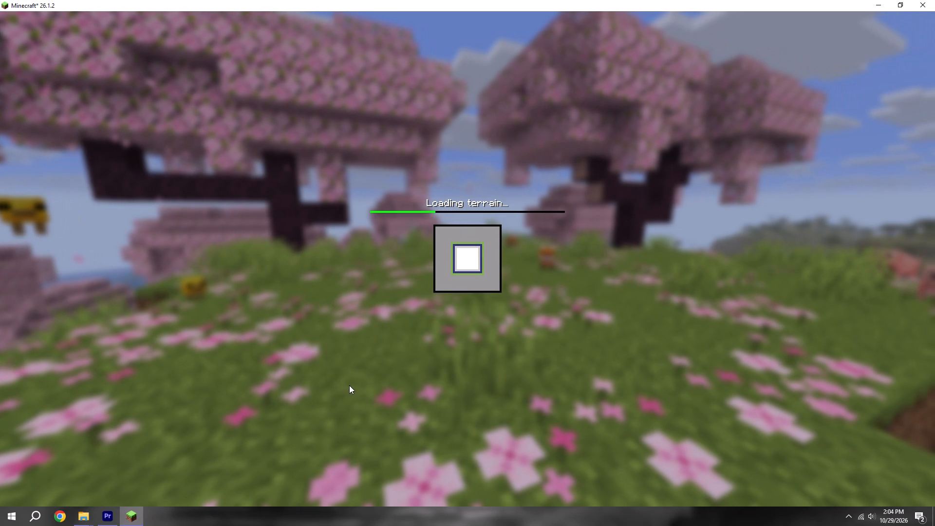
Play the replay to about 00:03, pause it, and toggle the mainhand equipment of the player standing in the snow.
left_click(62, 355)
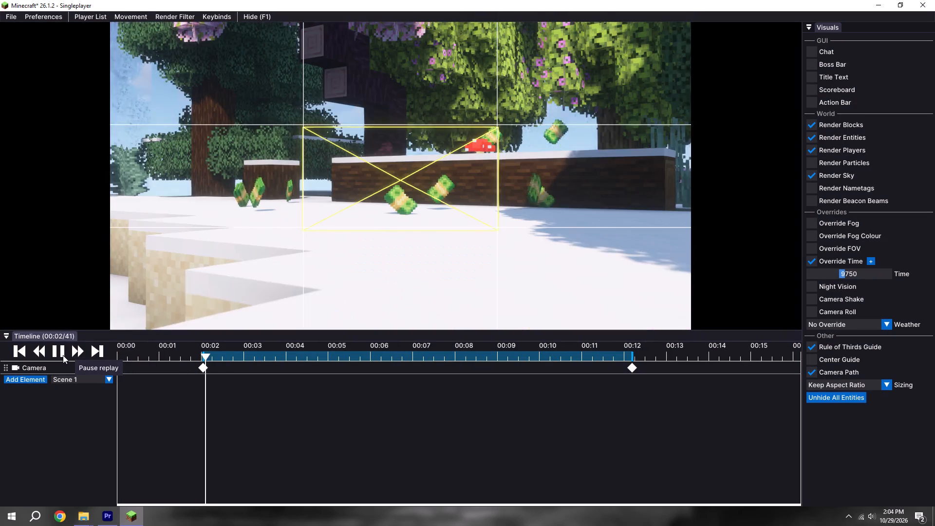
left_click(63, 355)
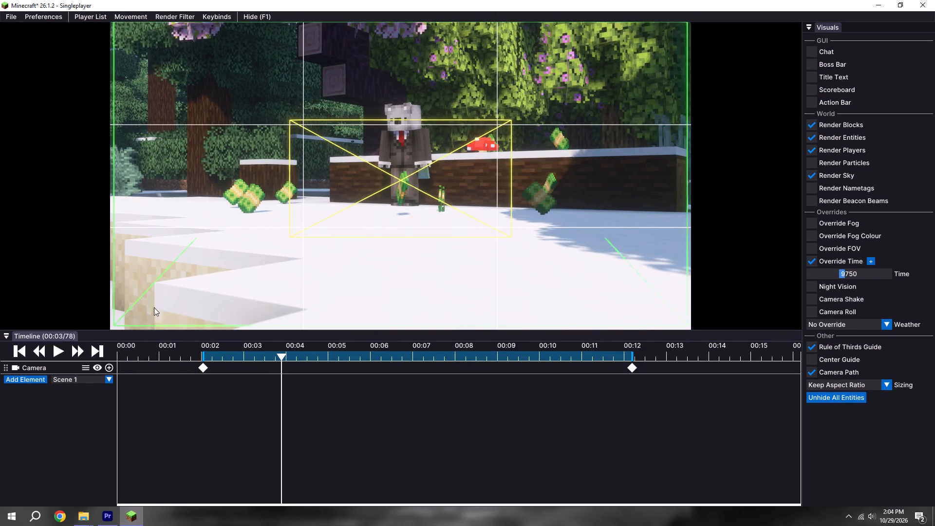
right_click(396, 150)
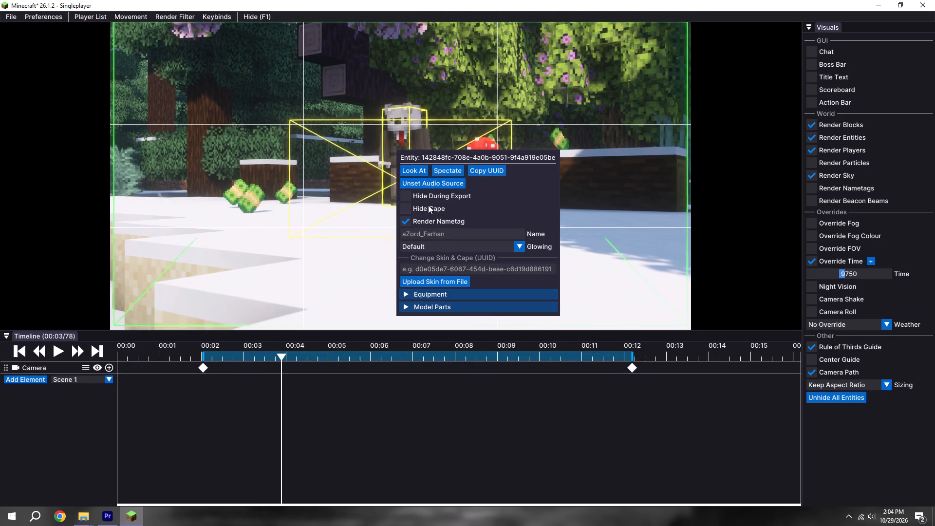
left_click(428, 297)
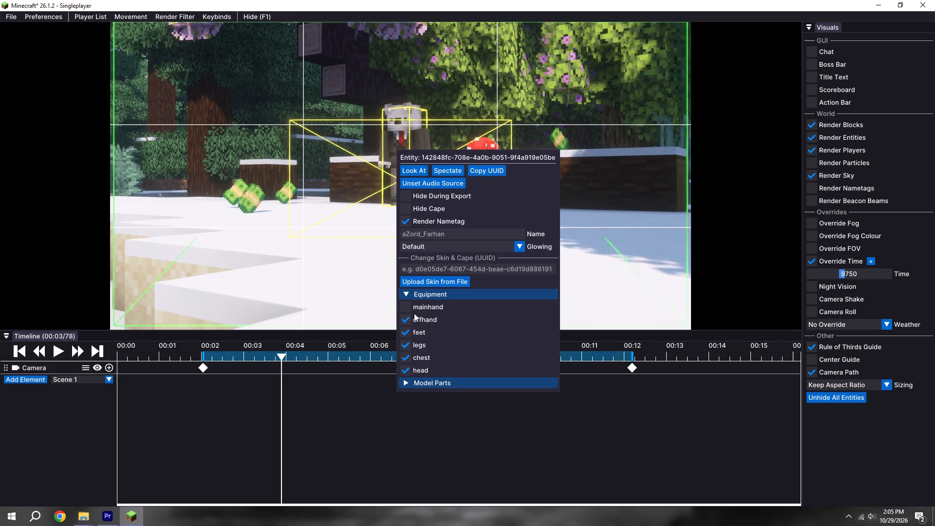
left_click(410, 306)
left_click(314, 268)
Turn off Hide During Export for the hidden entity beside the player.
right_click(424, 199)
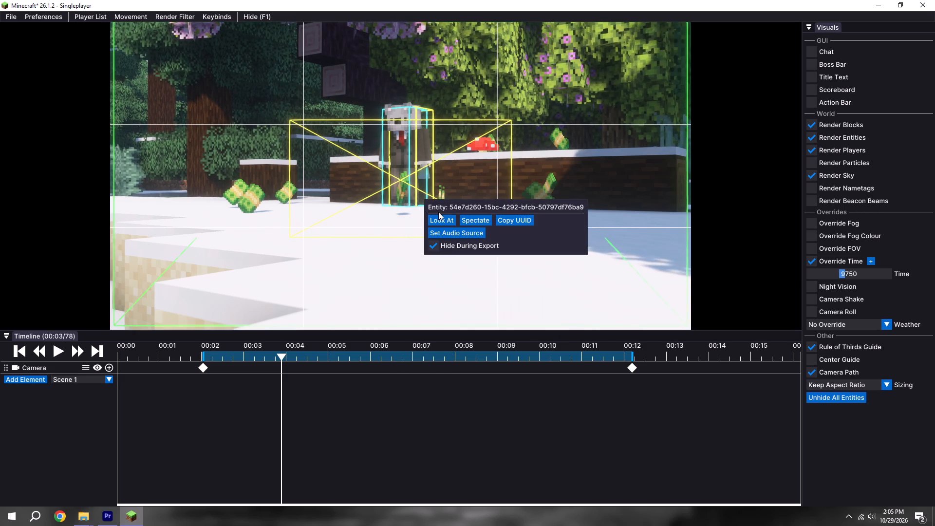
left_click(445, 251)
left_click(443, 246)
left_click(397, 234)
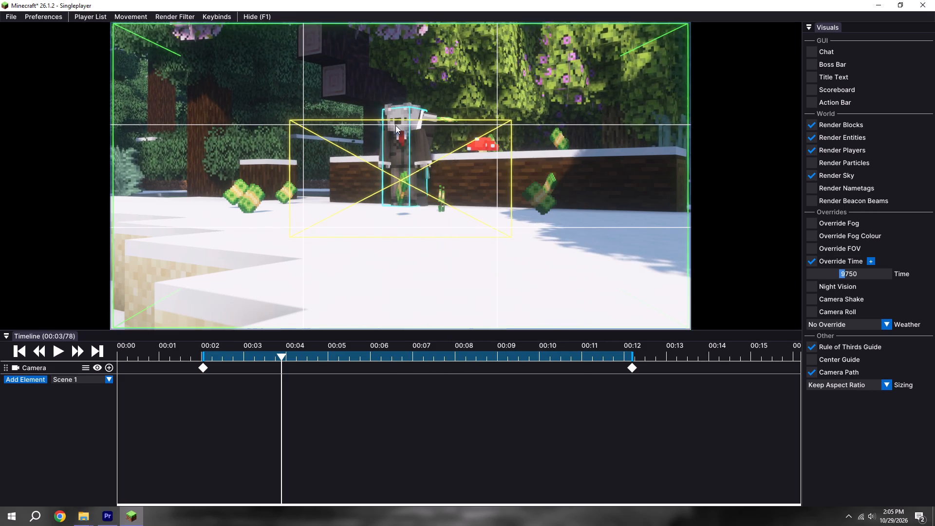
Show the item in the player's main hand.
right_click(395, 124)
left_click(413, 280)
left_click(367, 280)
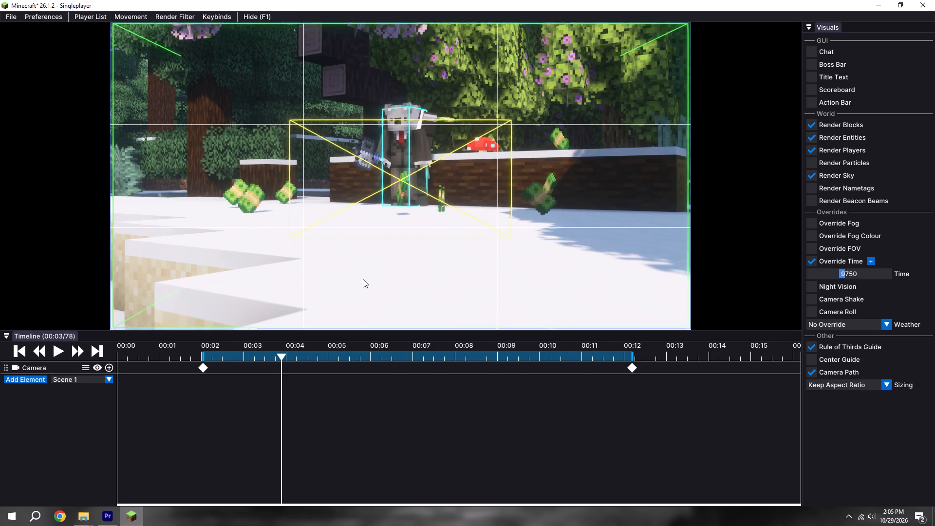
Play back the replay from about 00:02 to 00:04 to check the player and the held item.
left_click(205, 355, "shift")
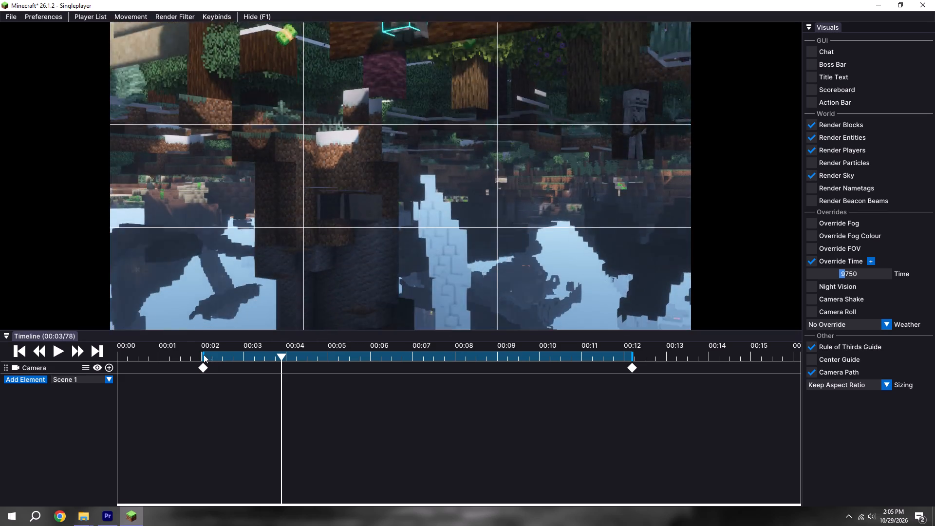
left_click_drag(210, 354, 199, 355, "shift")
left_click(62, 352)
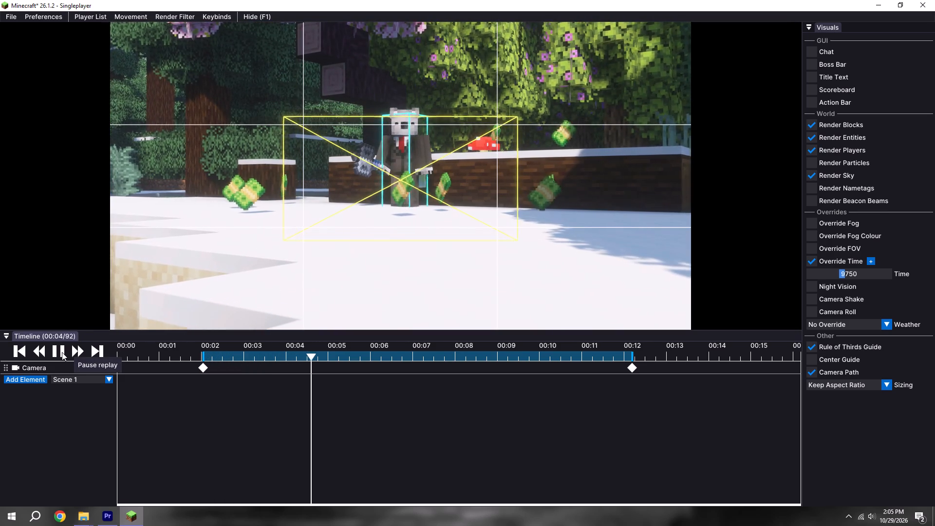
left_click(62, 352)
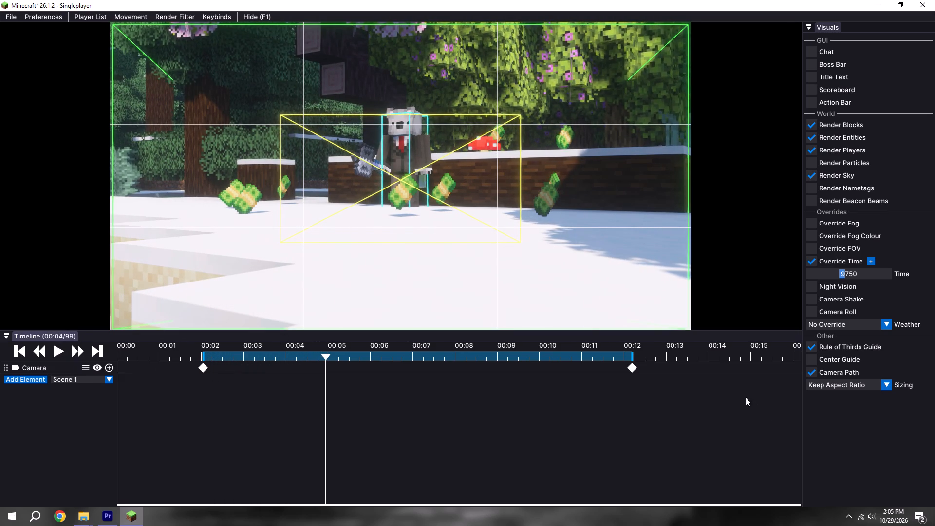
Delete both existing camera keyframes from the timeline.
left_click_drag(724, 391, 161, 346)
key("BackSpace")
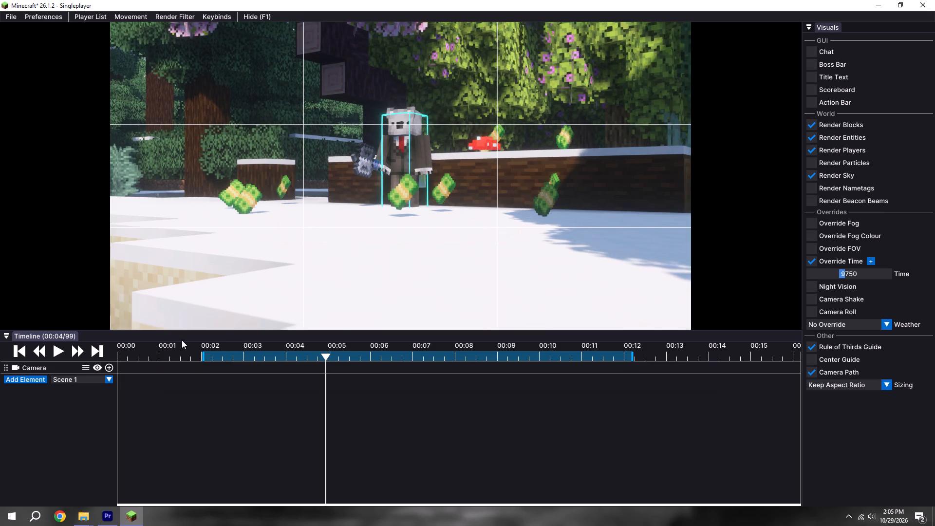
Add a camera keyframe at 00:02, at the export range's start, viewing the player and floating money bundles from a raised angle.
left_click(203, 352)
left_click_drag(213, 352, 205, 353)
left_click_drag(340, 244, 468, 259)
key("a")
key("a")
key("a")
key("a")
key("a")
key("a")
key("a")
key("a")
key("a")
key("a")
key("a")
key("a")
key("a")
key("a")
key("a")
key("a")
key("a")
key("a")
key("a")
key("a")
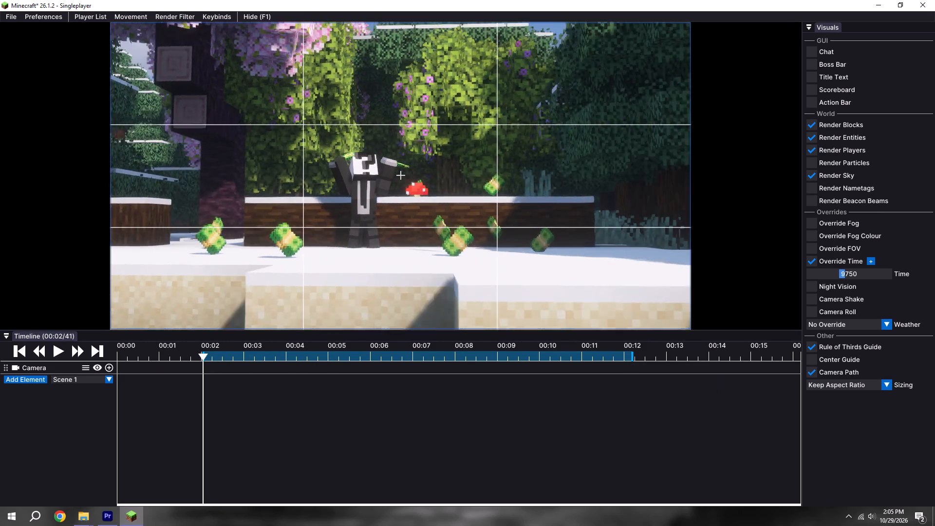
left_click_drag(468, 259, 467, 259)
key("space")
key("w")
key("d")
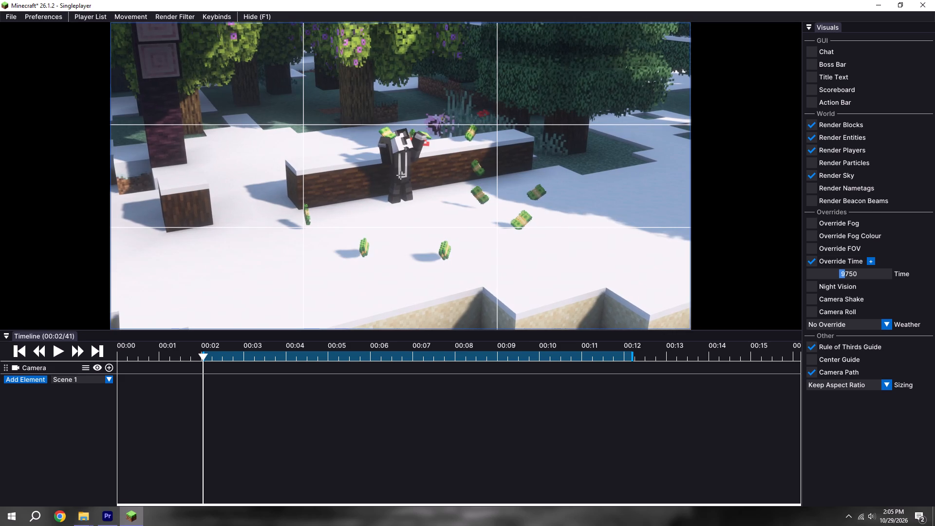
left_click_drag(467, 259, 467, 259)
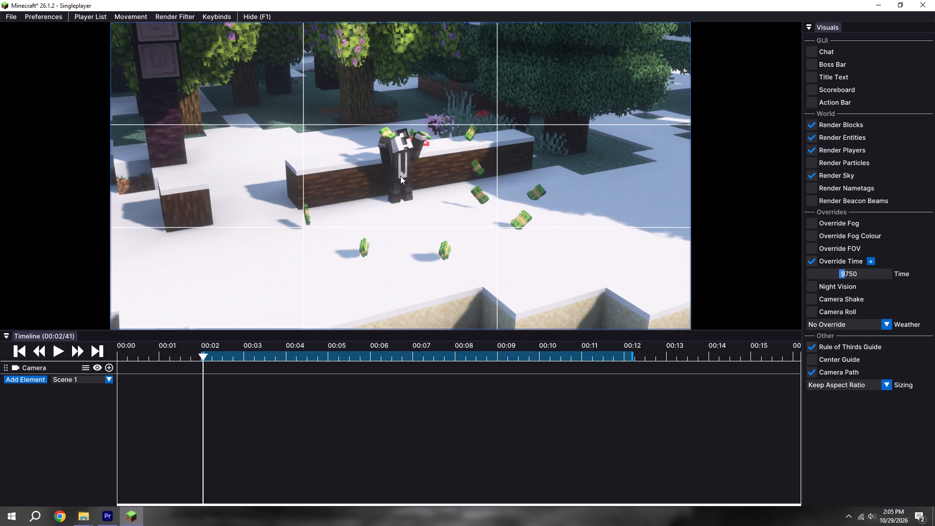
left_click(107, 367)
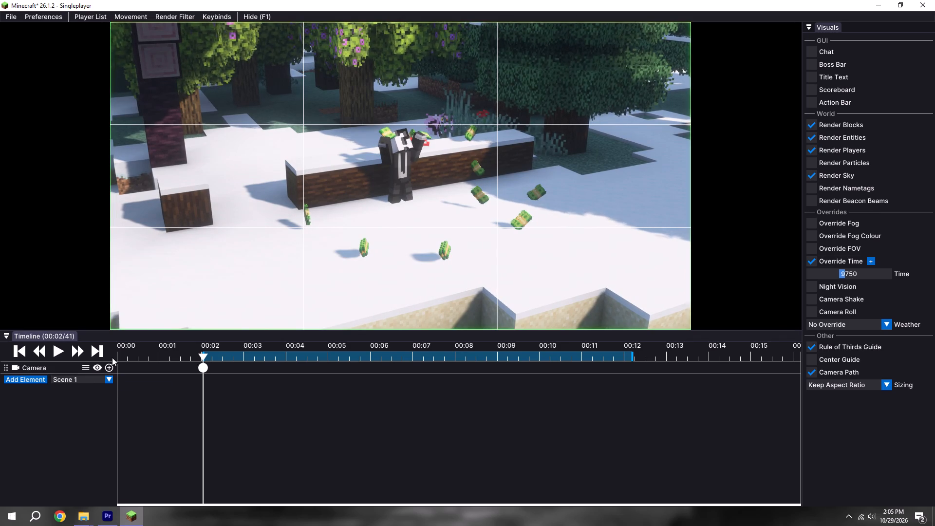
key("i")
Add a second camera keyframe at about 00:07 with the camera moved closer to the player and money bundles.
left_click(55, 349)
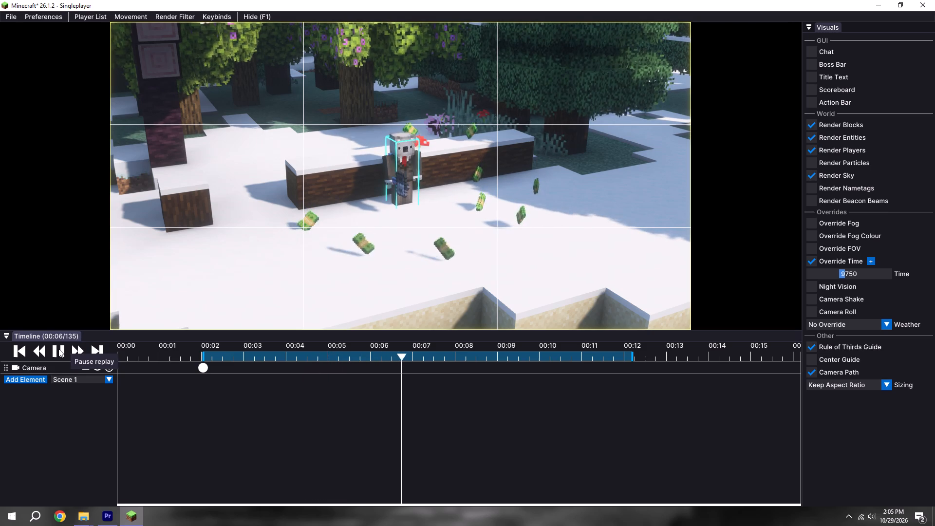
left_click(58, 349)
left_click_drag(404, 253, 468, 258)
key("w")
key("w")
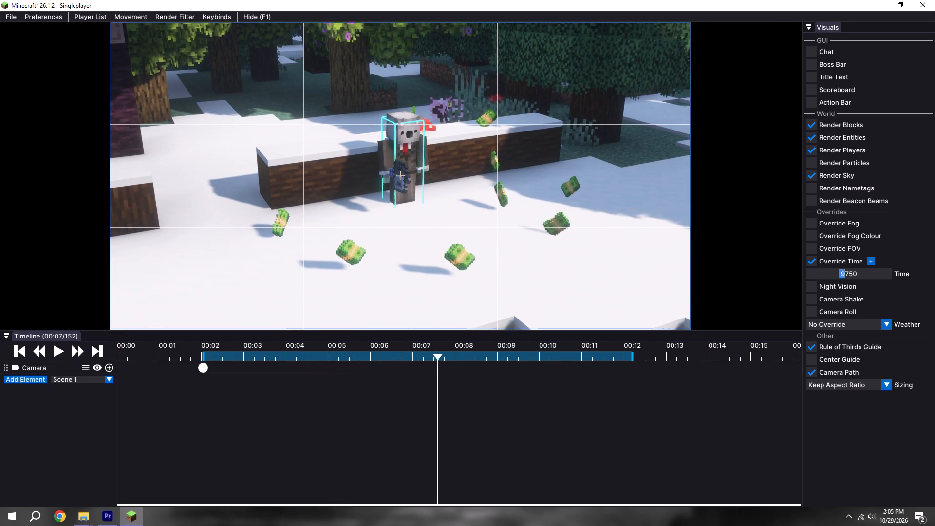
left_click_drag(468, 258, 467, 259)
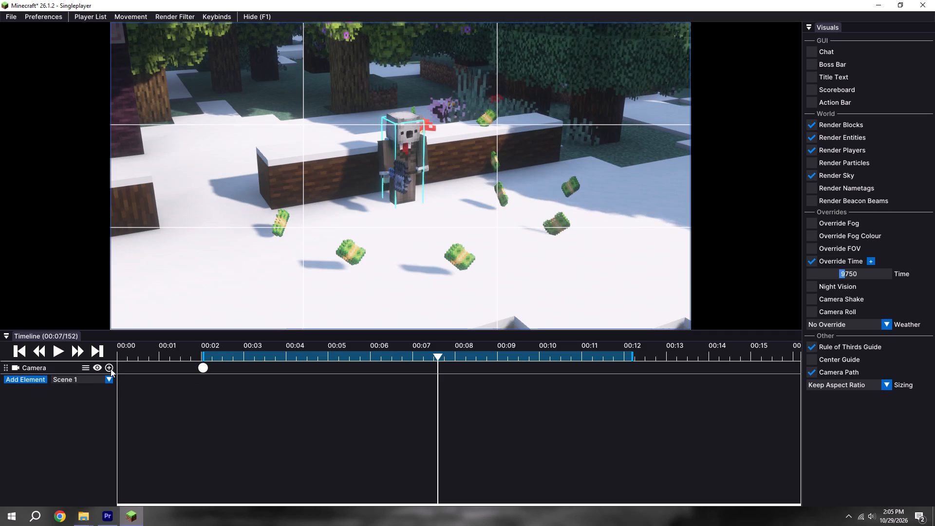
left_click(109, 369)
left_click_drag(512, 422, 436, 390)
left_click(107, 369)
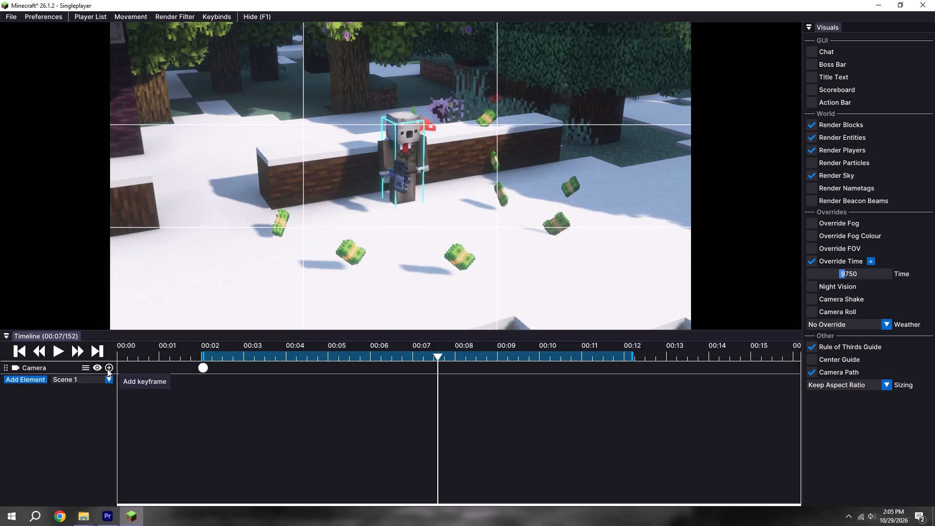
Change the interpolation type of both camera keyframes to the one marked by a diamond.
left_click_drag(540, 406, 91, 346)
right_click(203, 367)
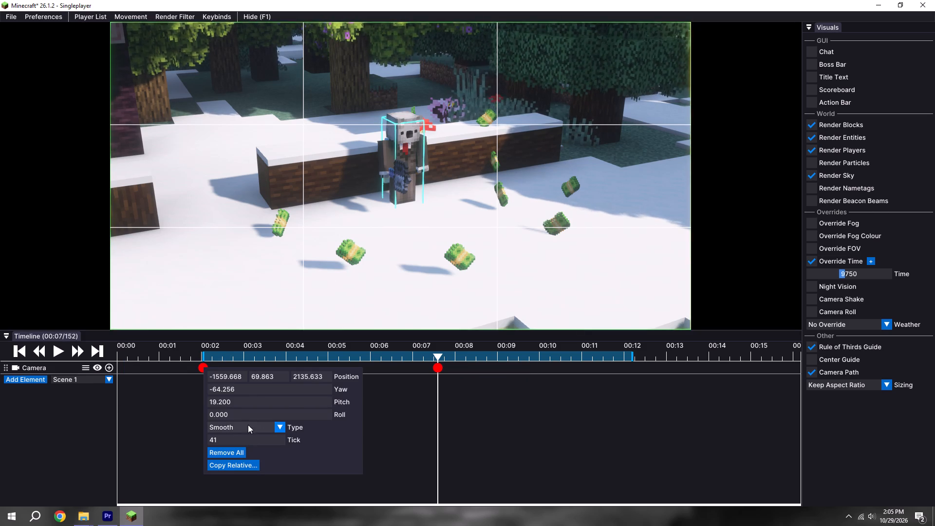
left_click(246, 427)
left_click(235, 364)
double_click(178, 388)
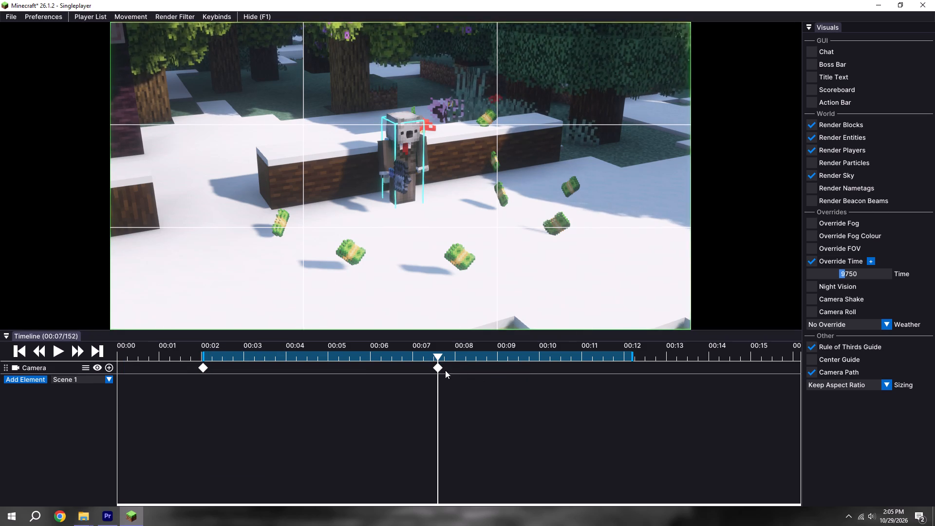
Move the second camera keyframe to just past 00:12, slightly beyond the end of the export range.
left_click_drag(437, 366, 621, 370)
left_click(620, 352, "shift")
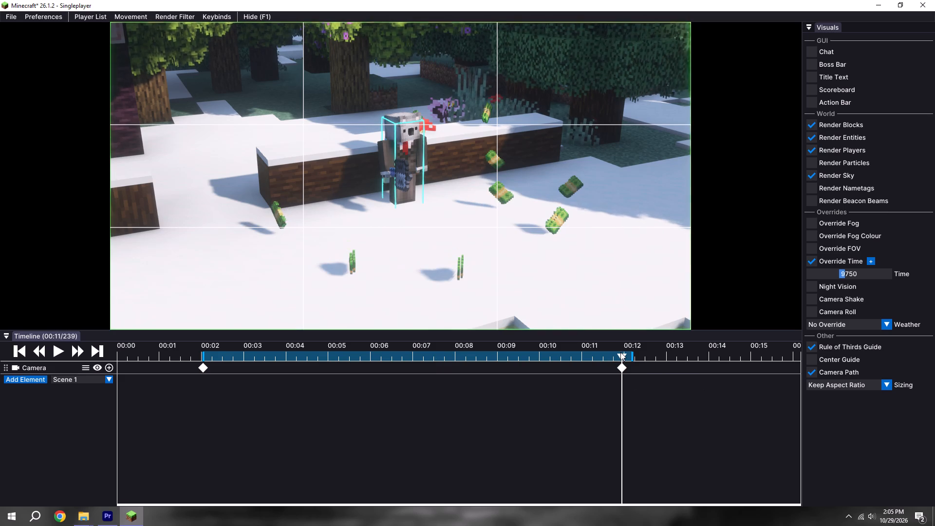
left_click_drag(623, 368, 645, 366)
Play back the replay from 00:02 past 00:12 to check the camera movement towards the player.
left_click_drag(232, 352, 229, 351, "shift")
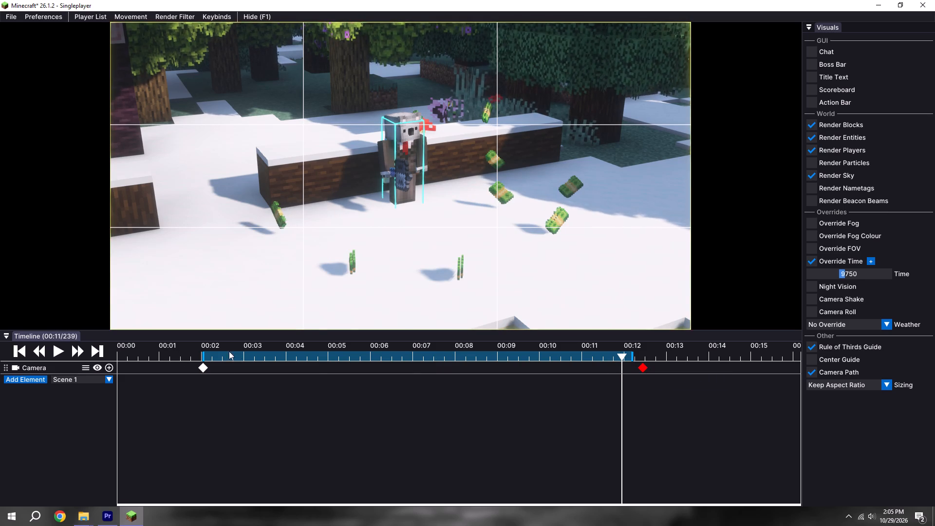
left_click_drag(229, 351, 203, 348, "shift")
left_click(61, 350)
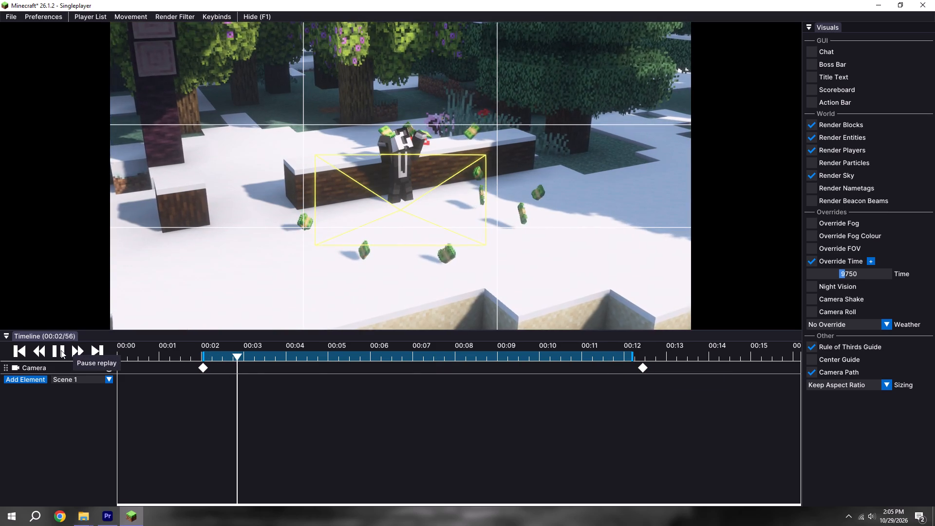
right_click(402, 160)
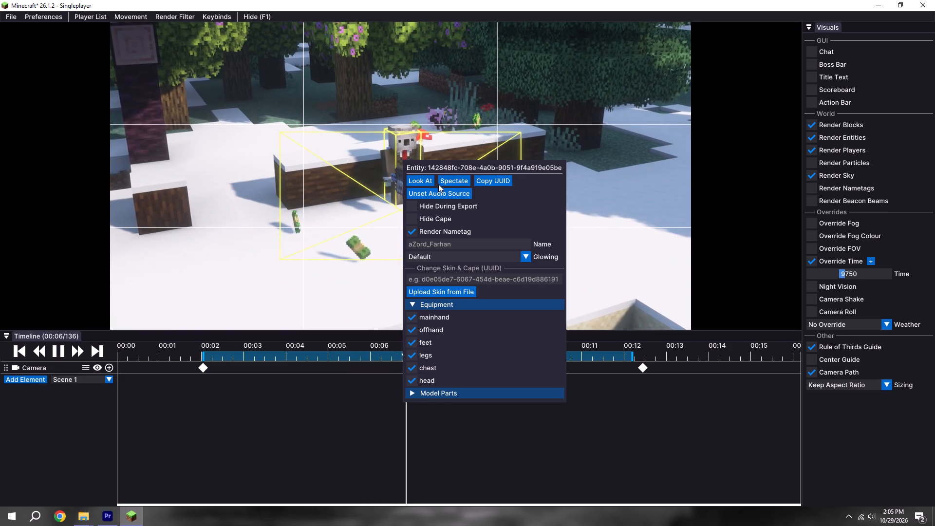
left_click(281, 186)
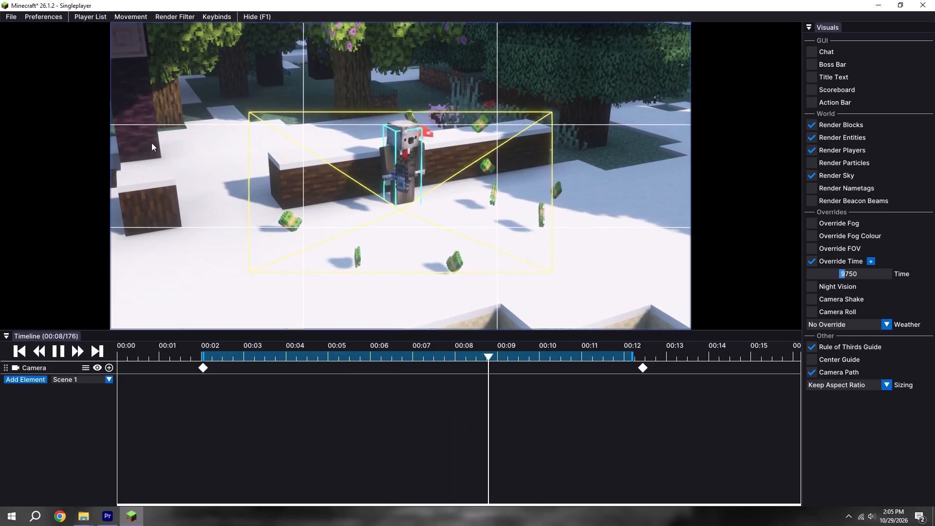
left_click_drag(13, 23, 467, 259)
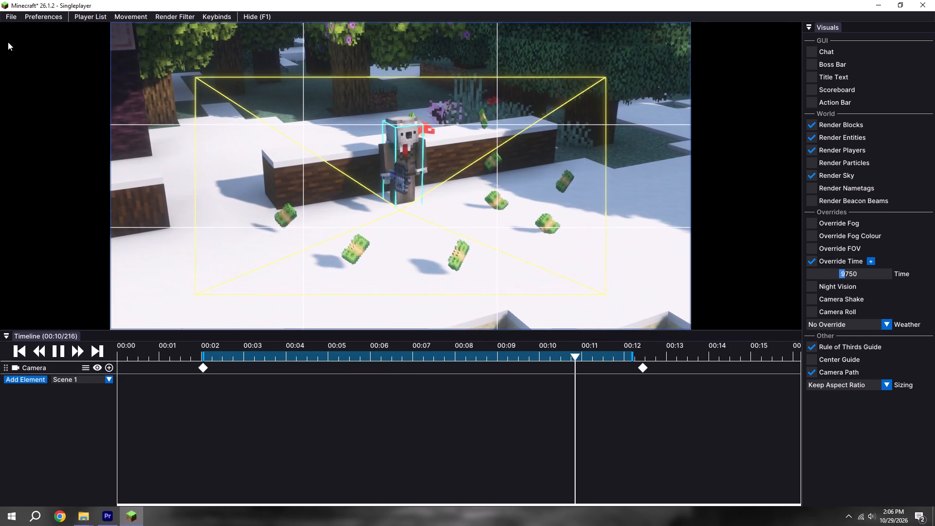
left_click_drag(8, 23, 467, 259)
left_click_drag(399, 173, 467, 259)
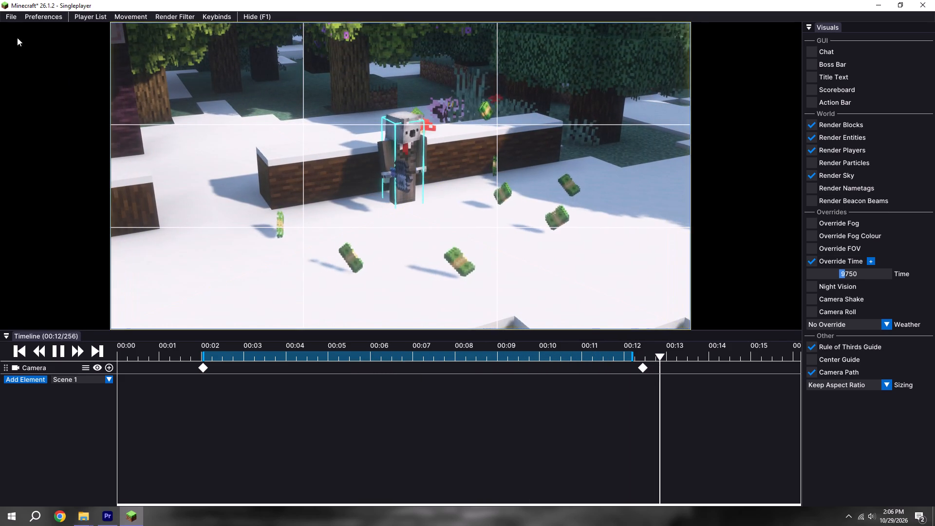
left_click_drag(8, 22, 467, 259)
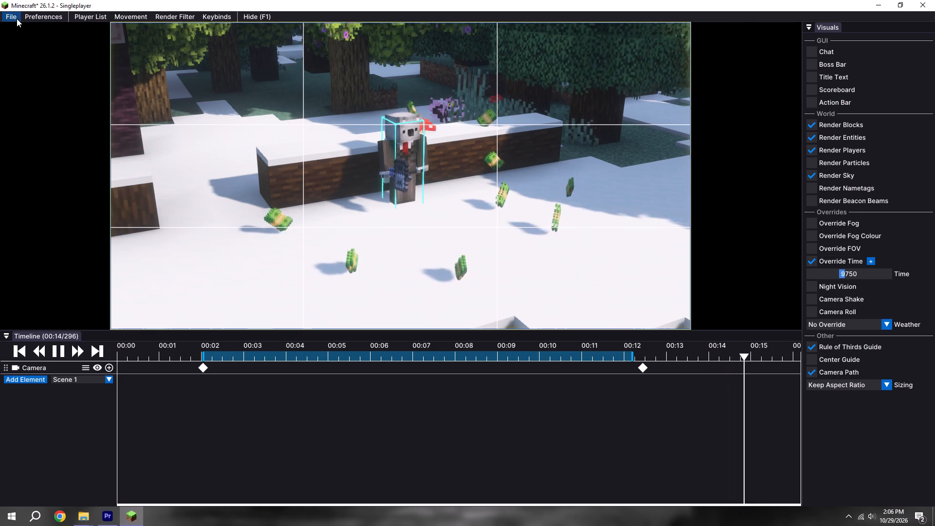
Open the video export settings and enable audio recording.
left_click(15, 17)
left_click(34, 28)
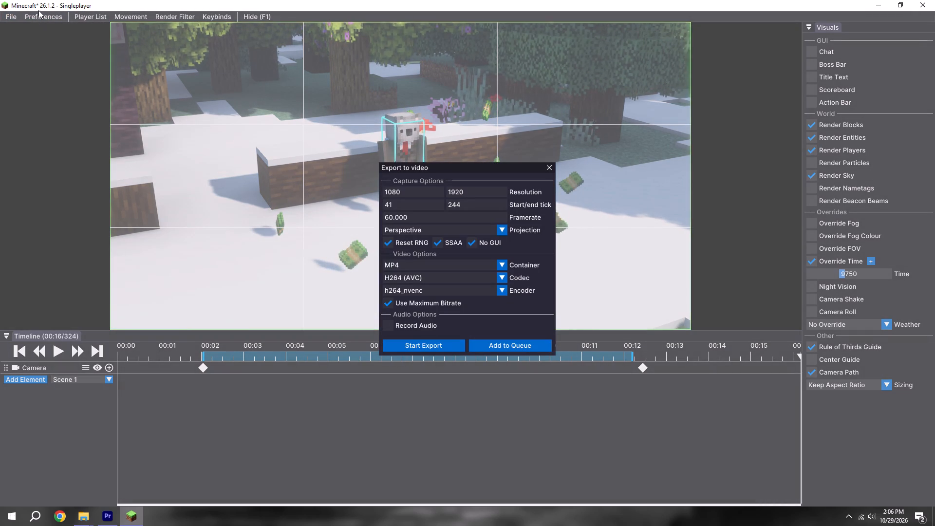
left_click(398, 322)
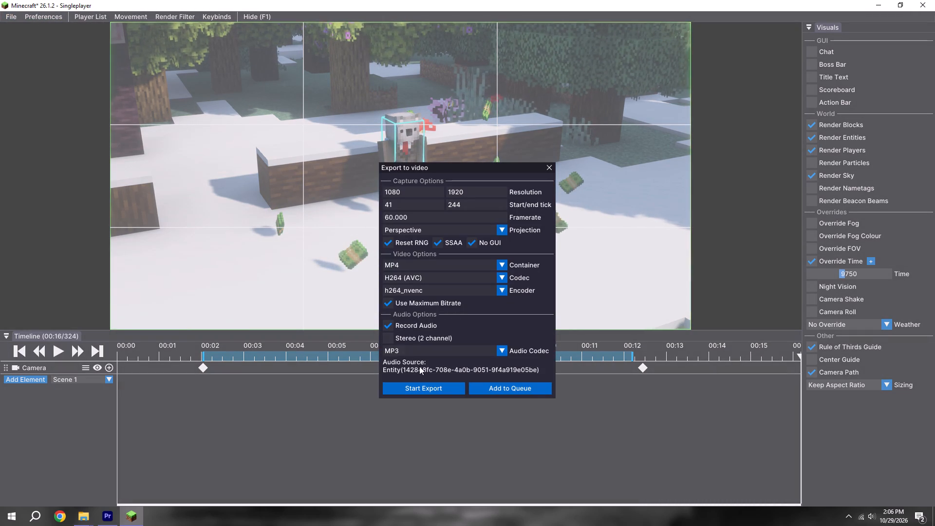
Start the export, saving the MP4 as "mace hit money folow" in the paid ne folder.
left_click(415, 386)
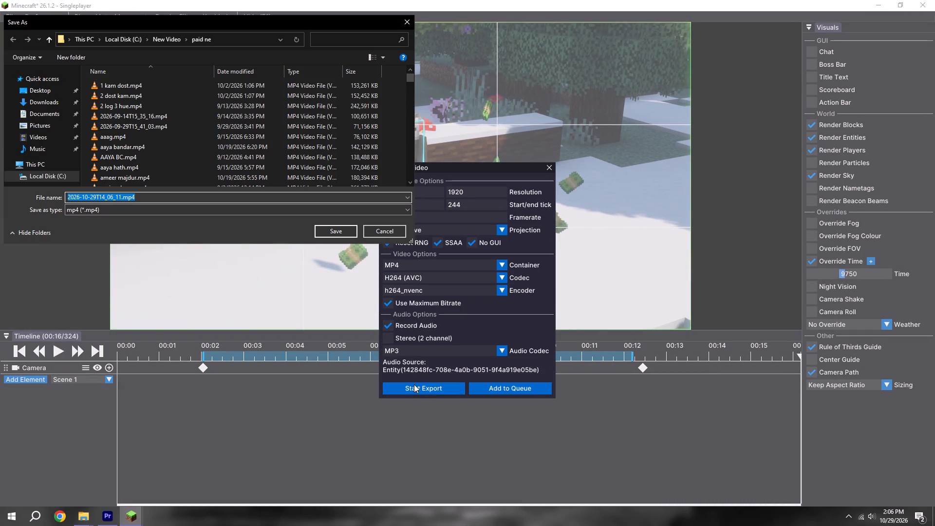
key("BackSpace")
type("mace hit money folow")
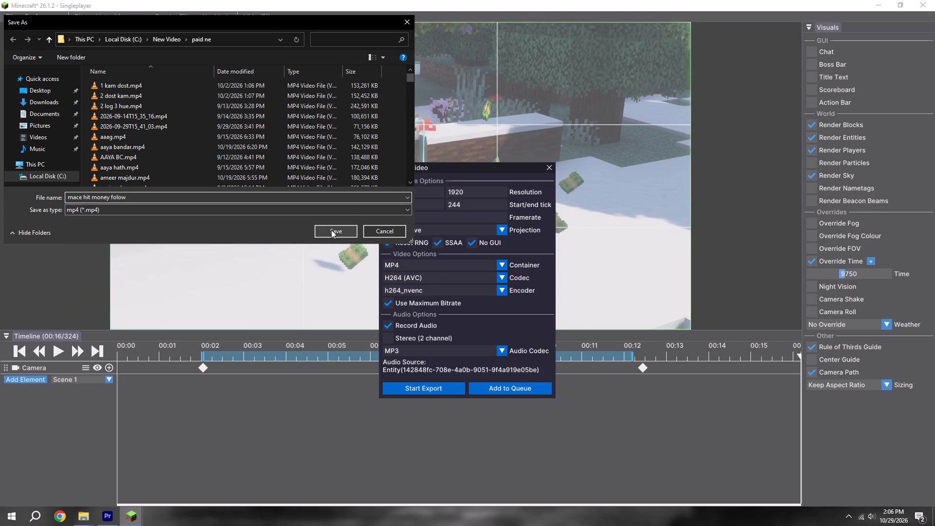
left_click(331, 230)
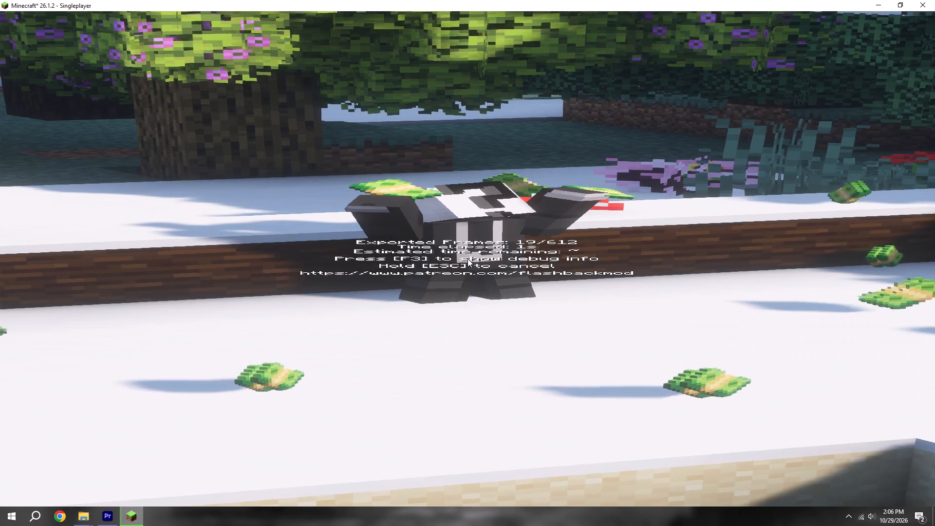
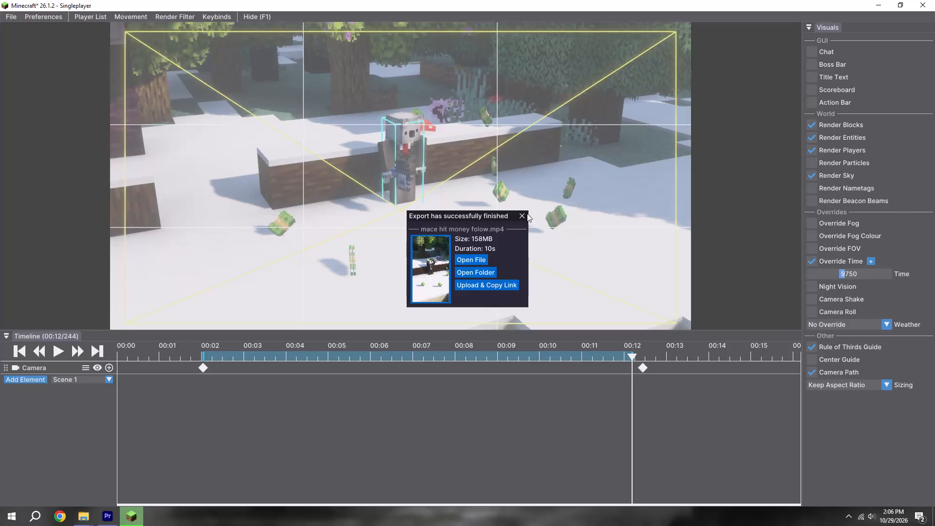
Dismiss the export-finished window and leave the replay, returning to the Minecraft title screen.
left_click(521, 219)
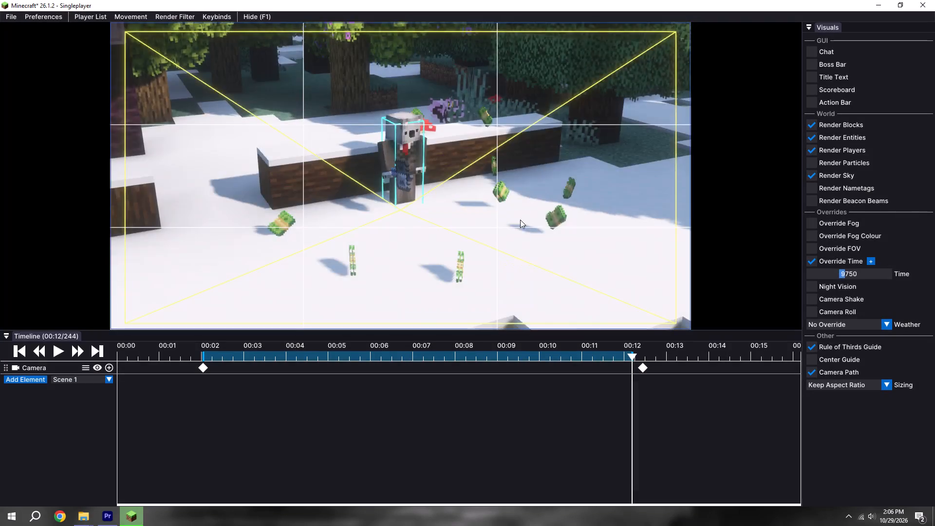
key("Escape")
left_click(430, 220)
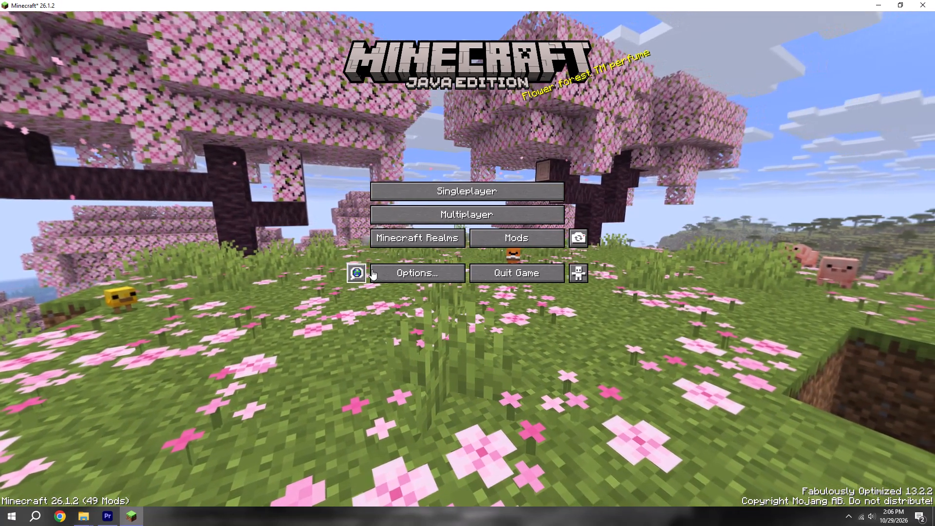
Open Chrome with the Zord profile and search Google for "miencart sugercane fram scamatic".
left_click(69, 523)
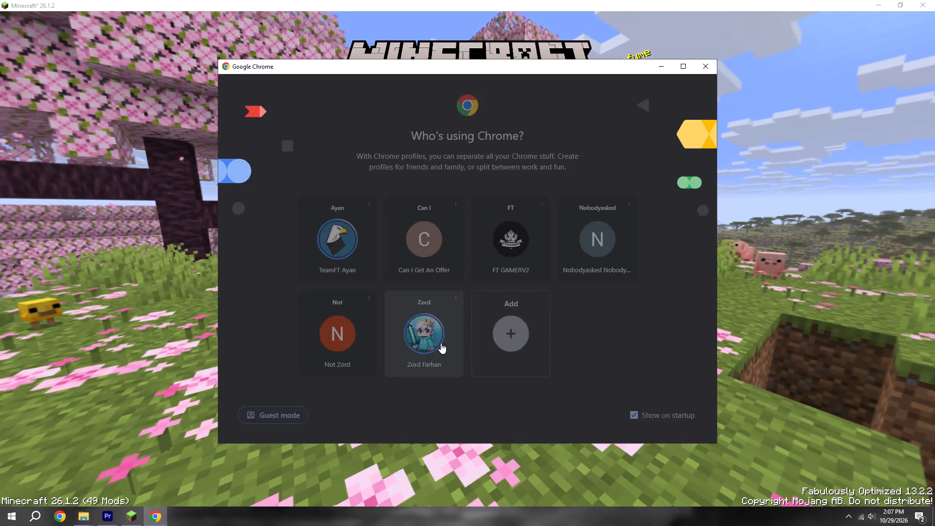
left_click(432, 342)
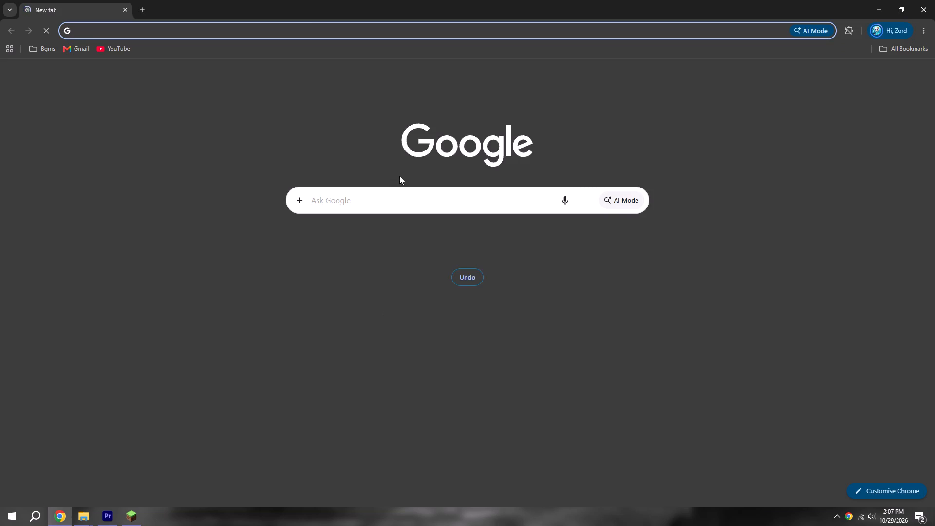
left_click(174, 25)
type("miencart sugr")
key("BackSpace")
type("er")
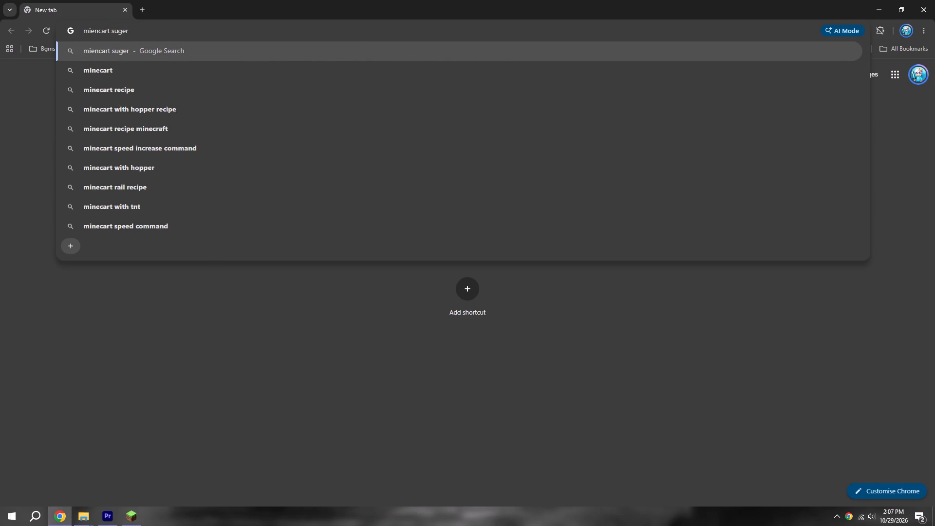
type("cane fram scamatic")
key("Return")
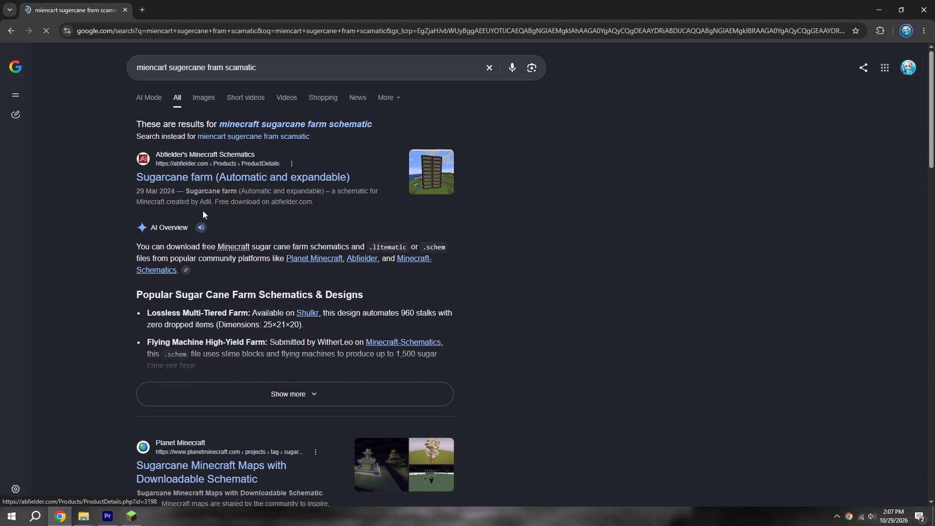
Open the Planet Minecraft sugarcane schematics result, pass the security verification, and open the Simple Sugar Cane Farm Module page.
left_click(190, 467)
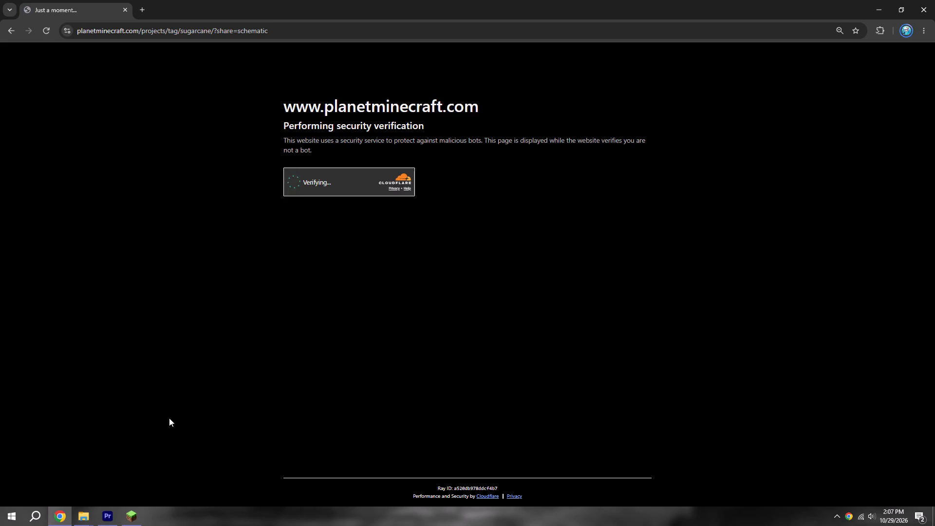
double_click(298, 182)
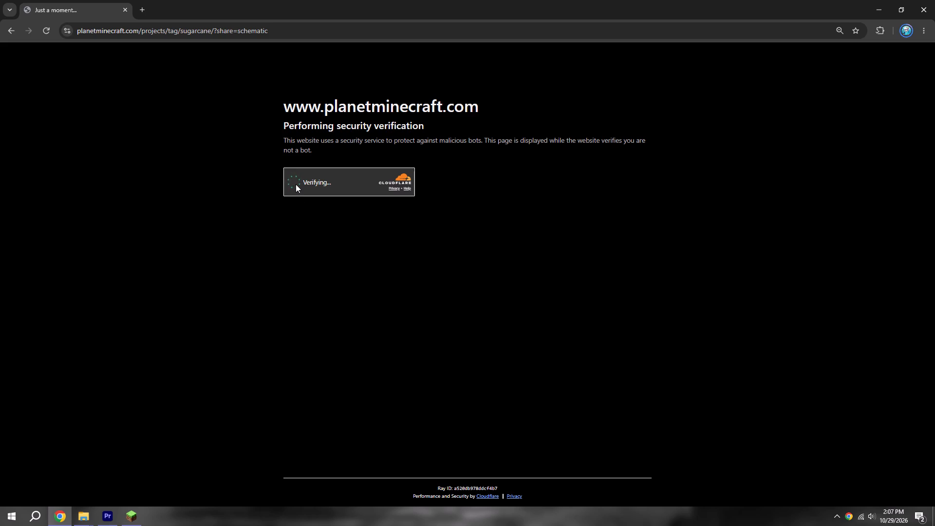
double_click(296, 184)
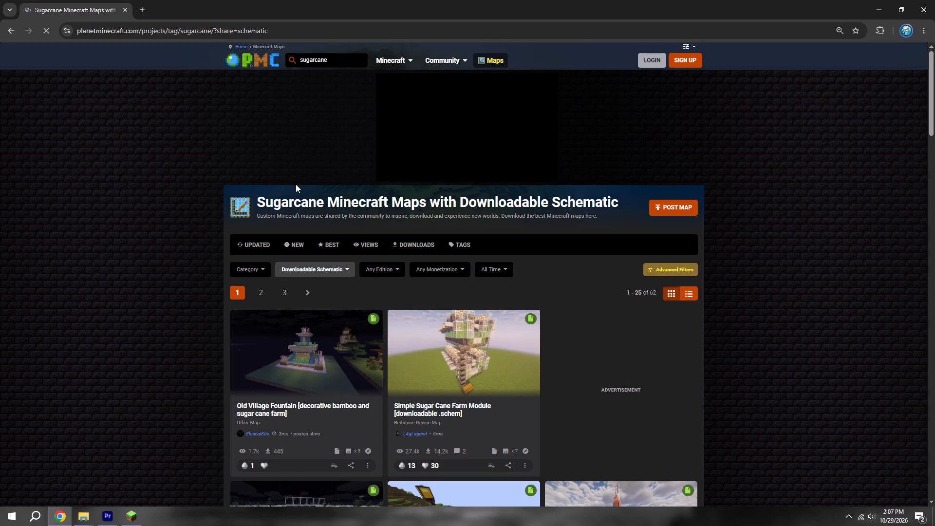
scroll(472, 387, "down", 2)
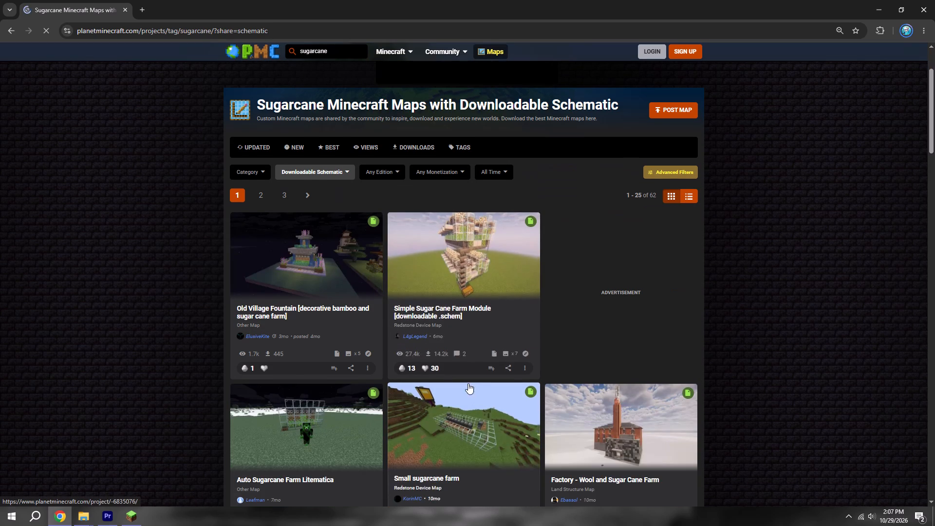
left_click(459, 271)
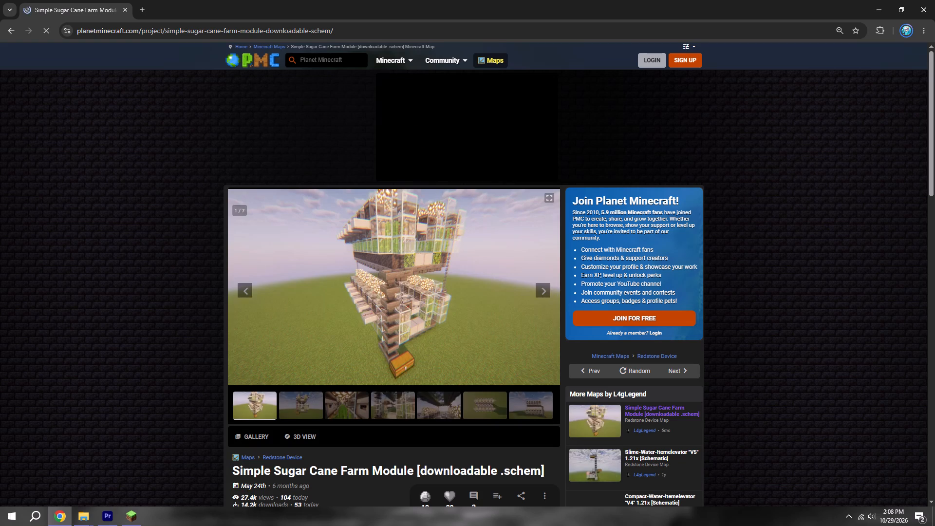
Download the Simple Sugar Cane Farm Module schematic and show the downloaded file in its folder.
scroll(369, 408, "down", 4)
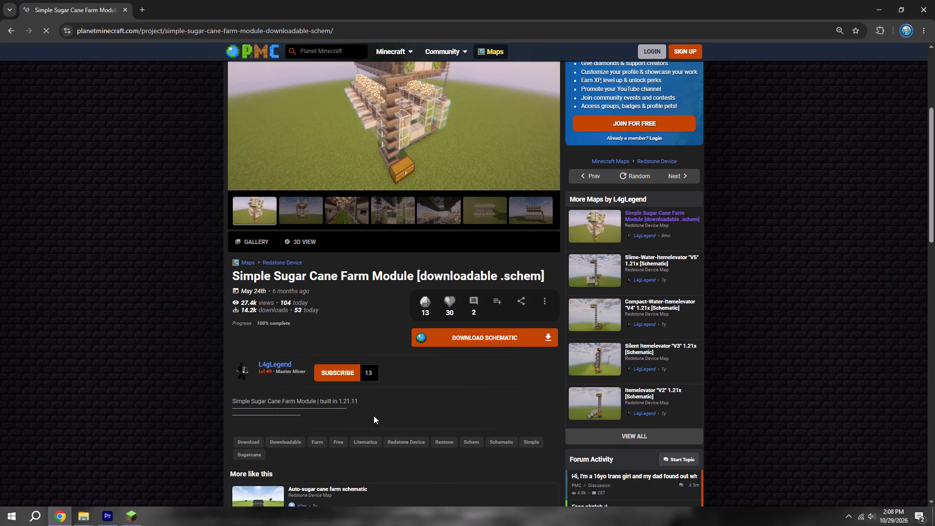
left_click(494, 335)
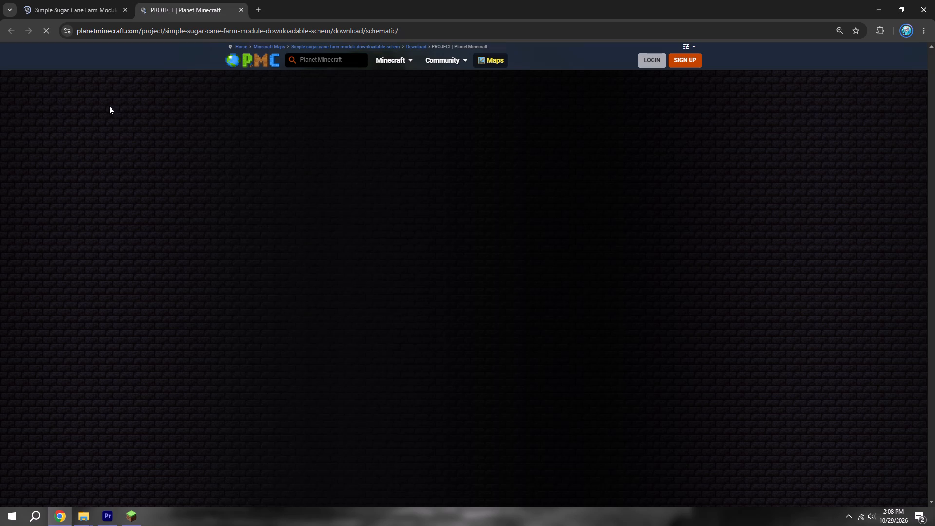
left_click_drag(457, 302, 279, 302)
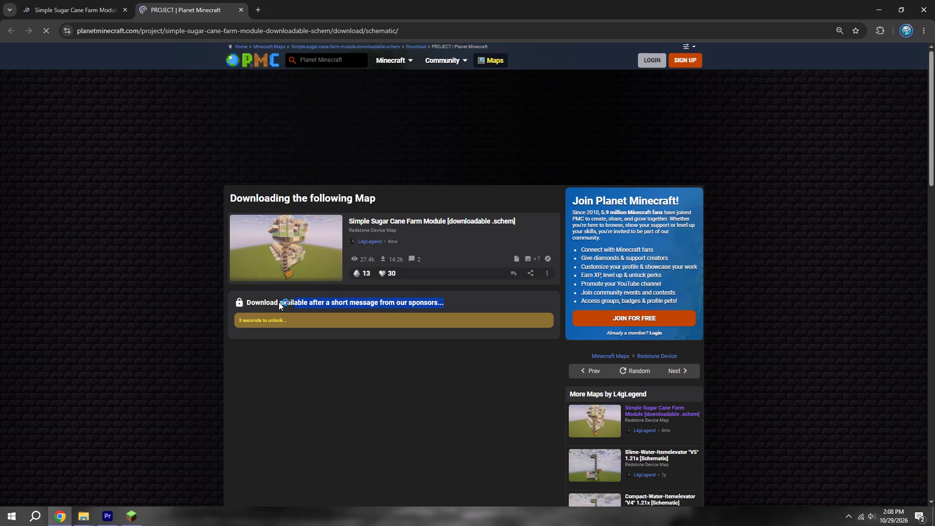
left_click_drag(279, 302, 224, 203)
left_click_drag(255, 199, 351, 185)
left_click(308, 197)
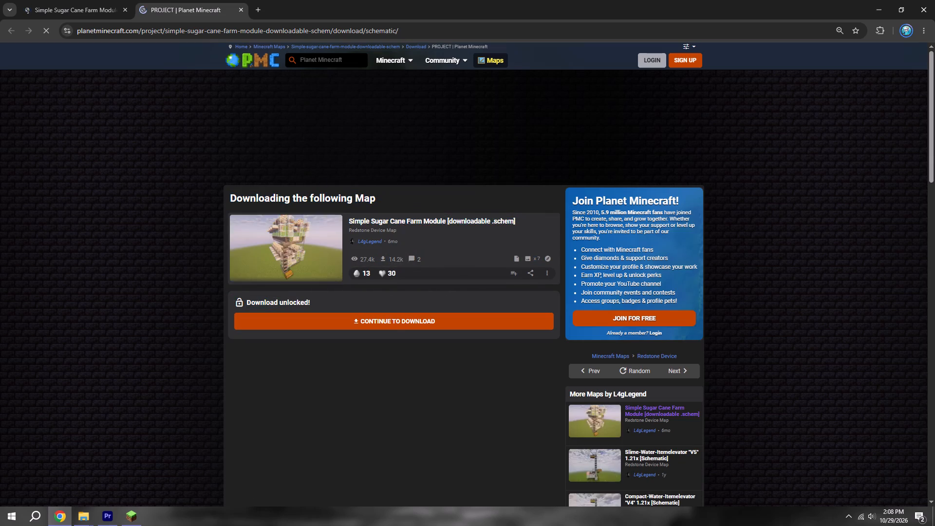
left_click(366, 326)
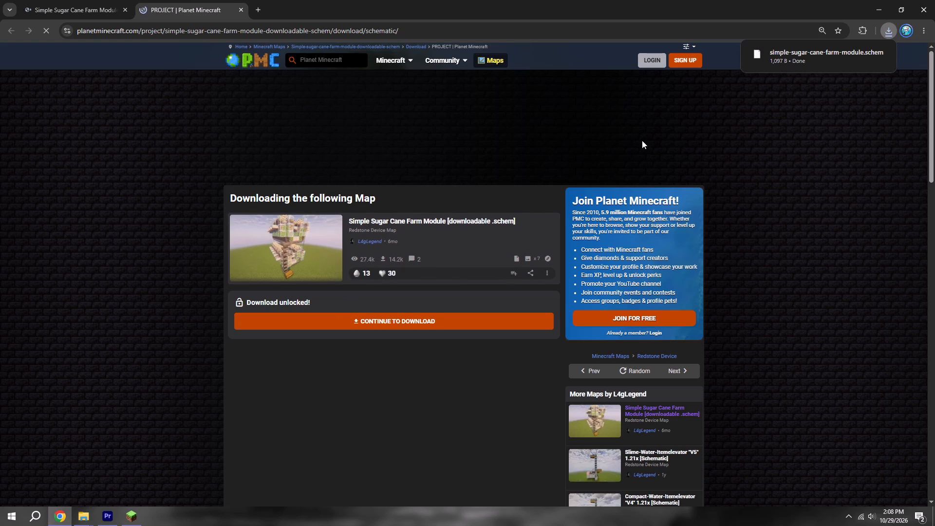
left_click(866, 56)
left_click(934, 0)
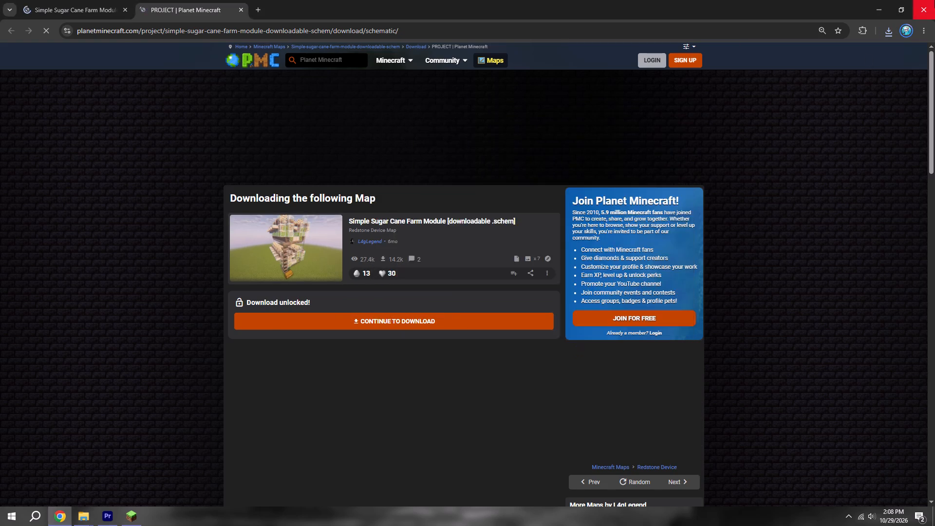
Back in Minecraft, open the resource packs folder from the game options and return to the title screen.
left_click(316, 194)
left_click(410, 274)
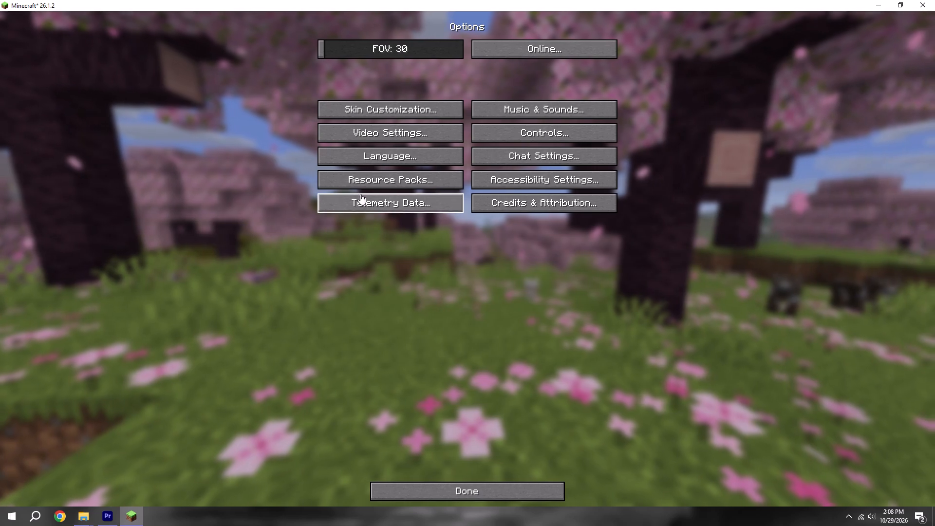
left_click_drag(361, 181, 361, 187)
left_click_drag(407, 490, 420, 496)
double_click(511, 509)
left_click(514, 492)
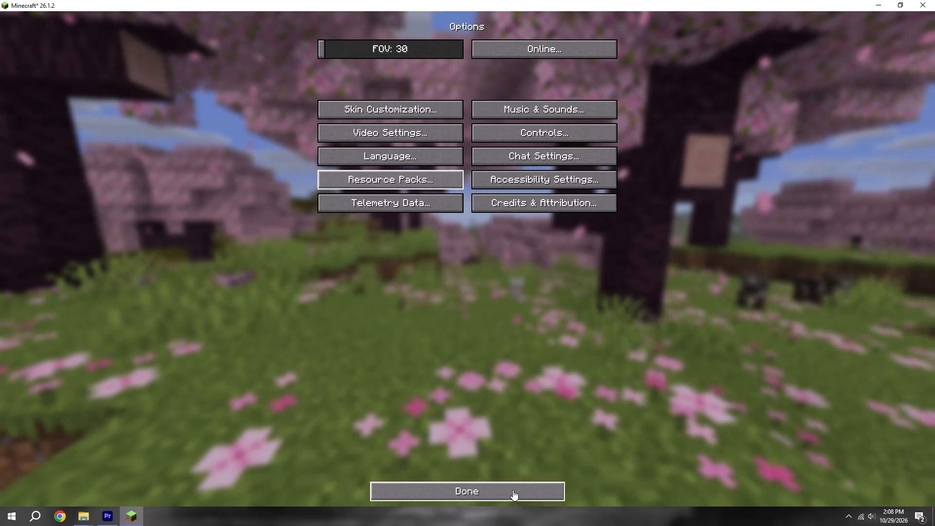
left_click(517, 507)
left_click(514, 505)
left_click(512, 497)
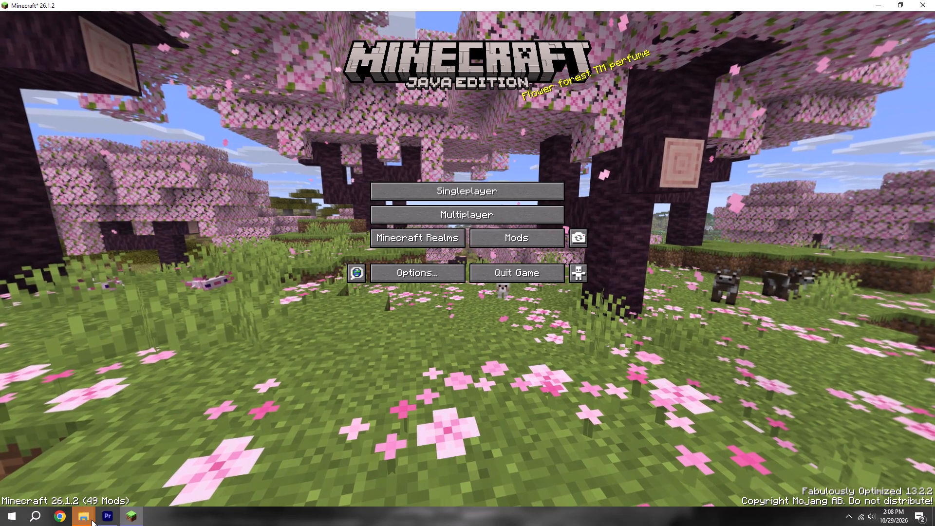
Go up from the resourcepacks folder to Fabulously Optimized (1) and open its schematics folder.
left_click(89, 521)
left_click(221, 484)
left_click(513, 194)
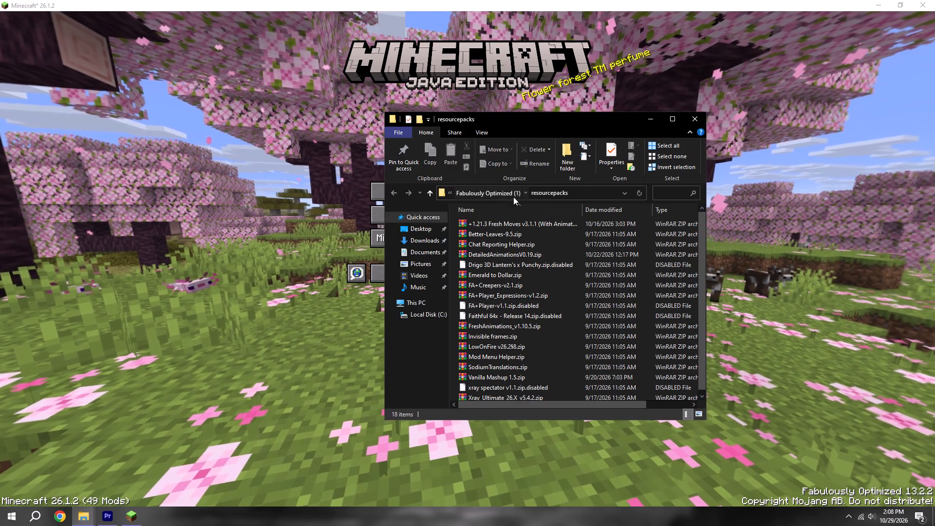
scroll(491, 368, "down", 3)
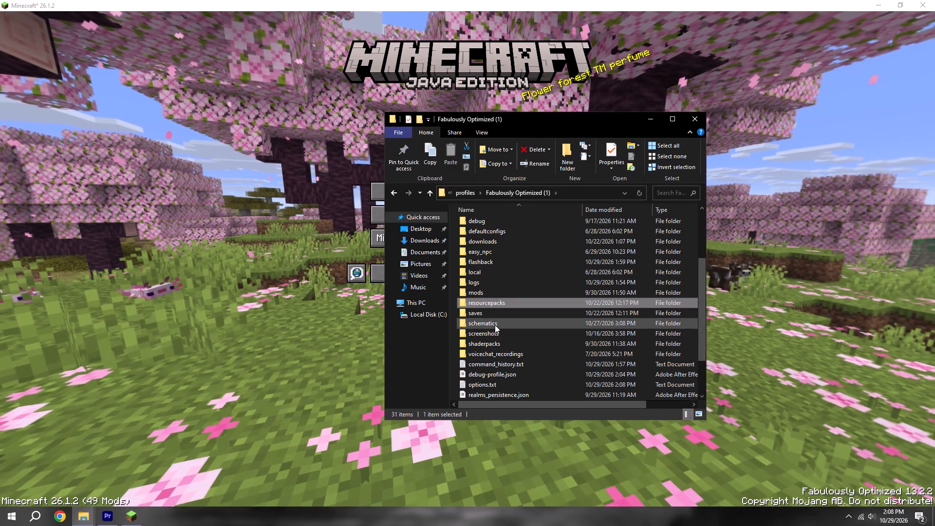
double_click(495, 325)
Move simple-sugar-cane-farm-module.schem from Downloads into the schematics folder and put both folder windows away.
left_click(81, 521)
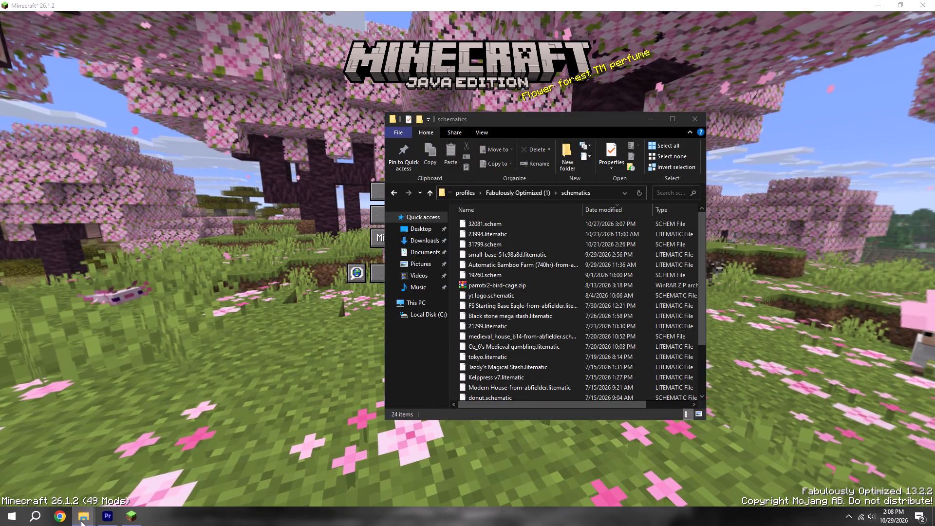
left_click(162, 468)
left_click_drag(523, 109, 353, 108)
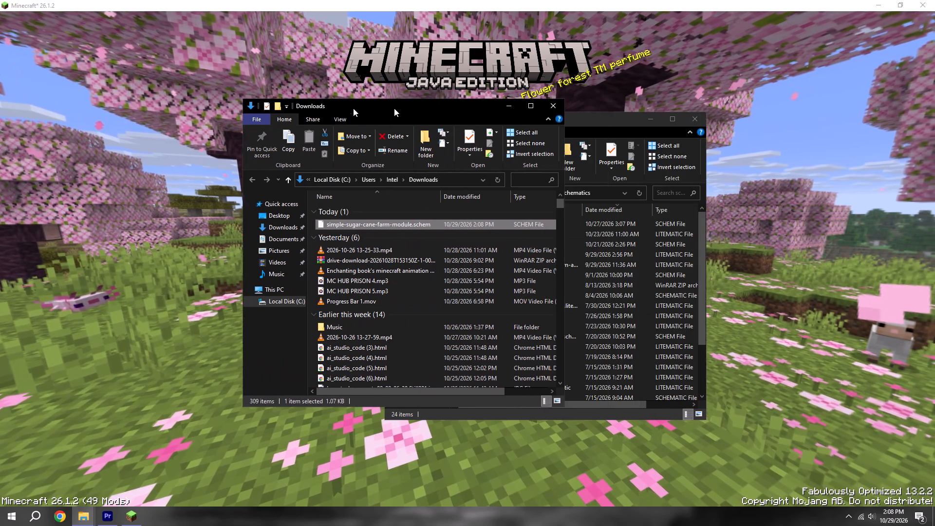
left_click_drag(353, 108, 208, 101)
left_click_drag(213, 218, 523, 327)
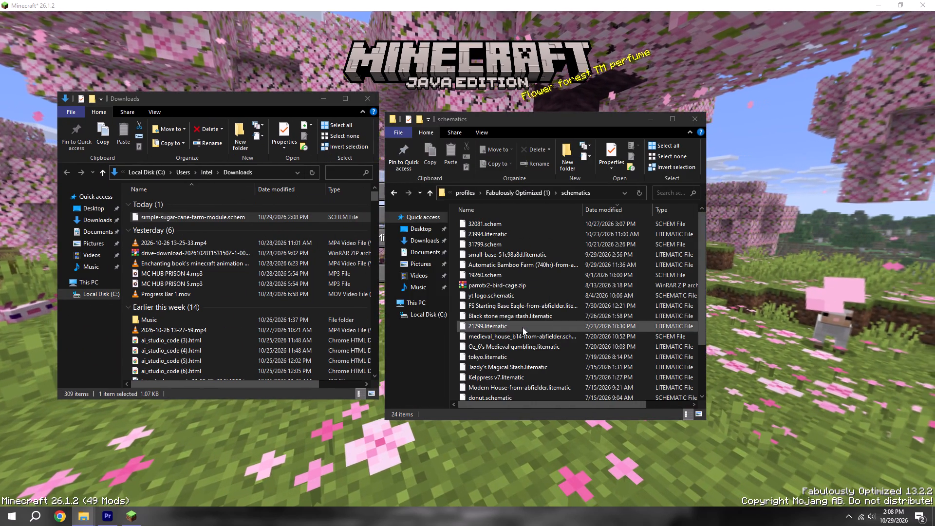
left_click(641, 118)
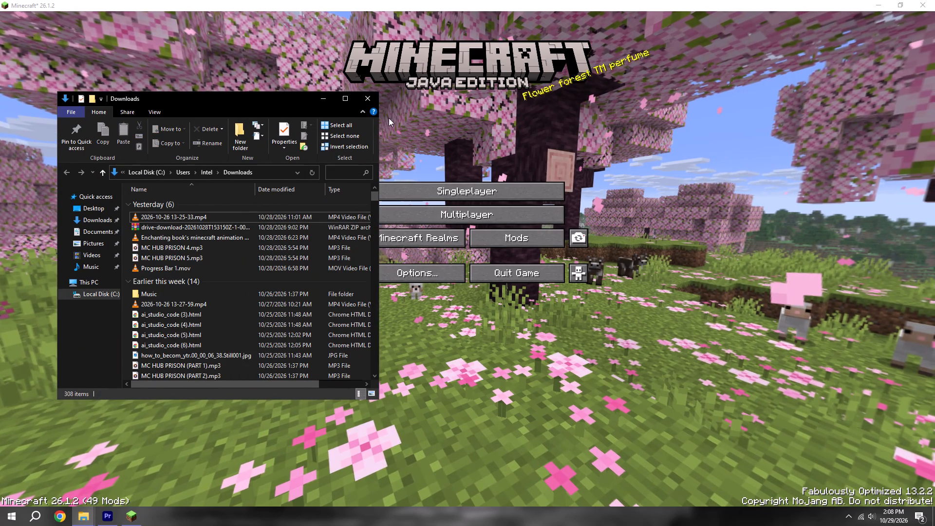
left_click(319, 99)
Load the first world in the singleplayer world list.
left_click(472, 192)
left_click(359, 83)
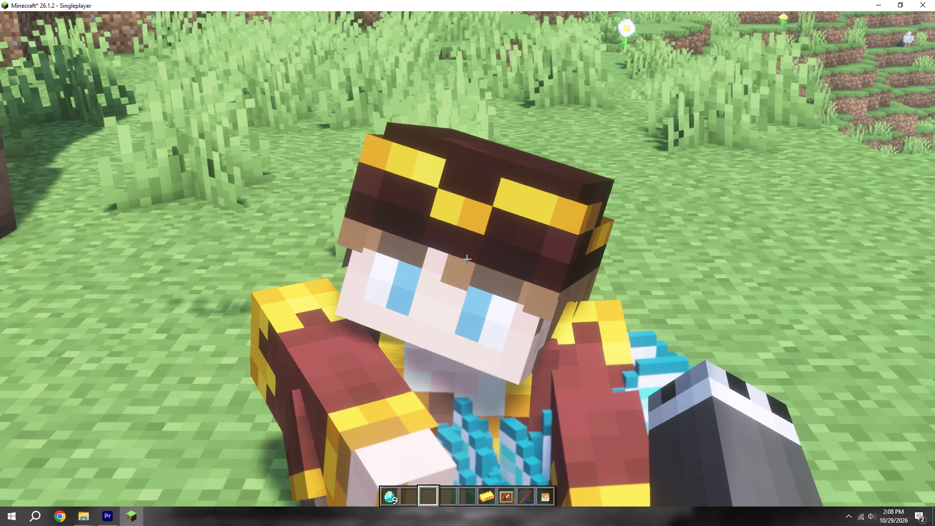
Widen the field of view in the game options and resume playing.
key("Escape")
left_click(436, 246)
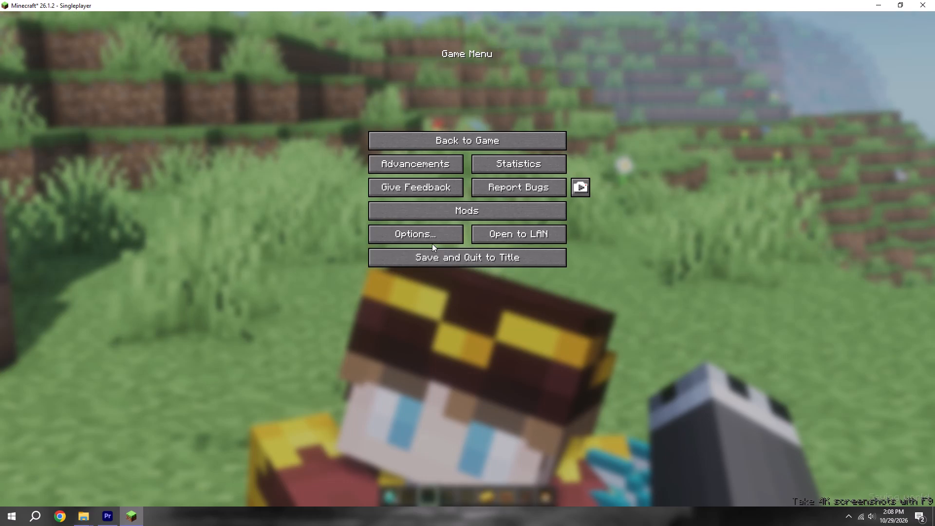
left_click_drag(427, 240, 425, 235)
left_click(376, 50)
double_click(397, 48)
key("Escape")
key("Escape")
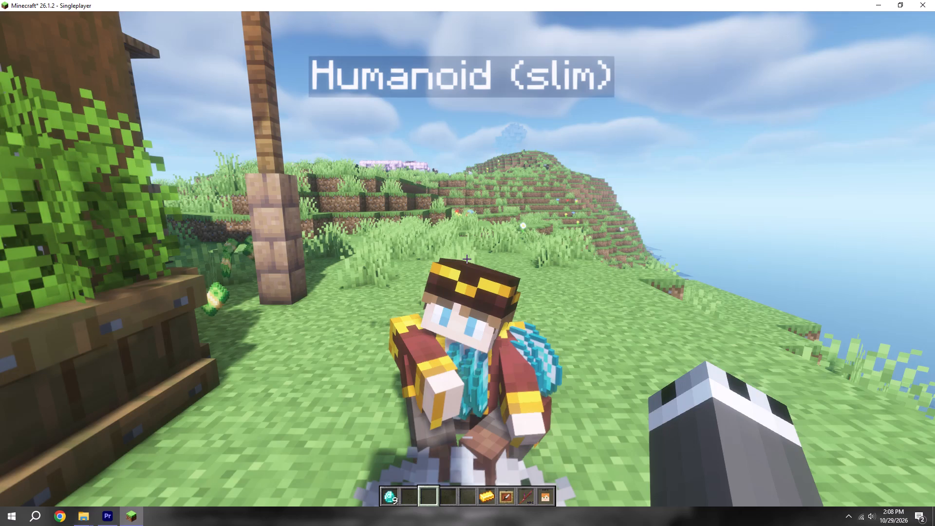
Walk away from the humanoid NPC and clear all the items out of the inventory and hotbar.
key("w")
key("ctrl+space")
key("ctrl+space")
key("ctrl+space")
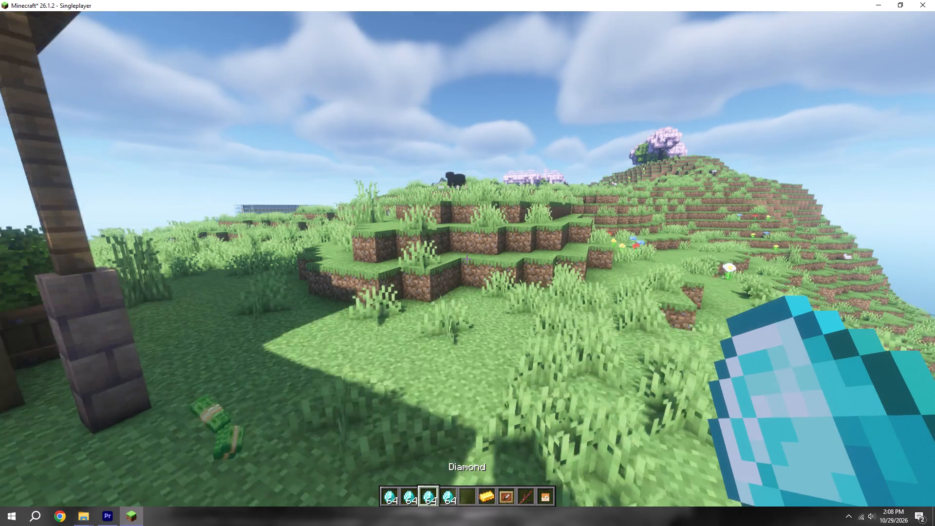
key("e")
left_click(565, 335)
left_click(551, 302, "shift")
left_click(545, 323)
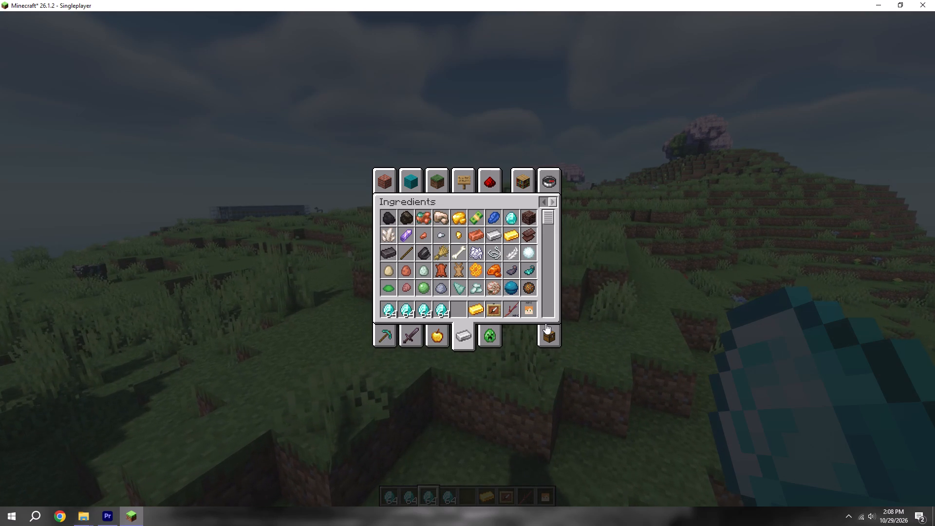
left_click(543, 335)
triple_click(548, 299, "shift")
key("shift+e")
Fly across the grassy hills towards the cherry trees and come down on an open stretch of grass.
key("w")
key("ctrl+space")
key("ctrl+space")
key("ctrl+space")
key("ctrl+space")
key("ctrl+space")
key("ctrl+space")
key("ctrl+space")
key("ctrl+space")
key("ctrl+space")
key("ctrl+space")
key("ctrl+space")
key("ctrl+space")
key("ctrl+space")
key("ctrl+space")
key("ctrl+space")
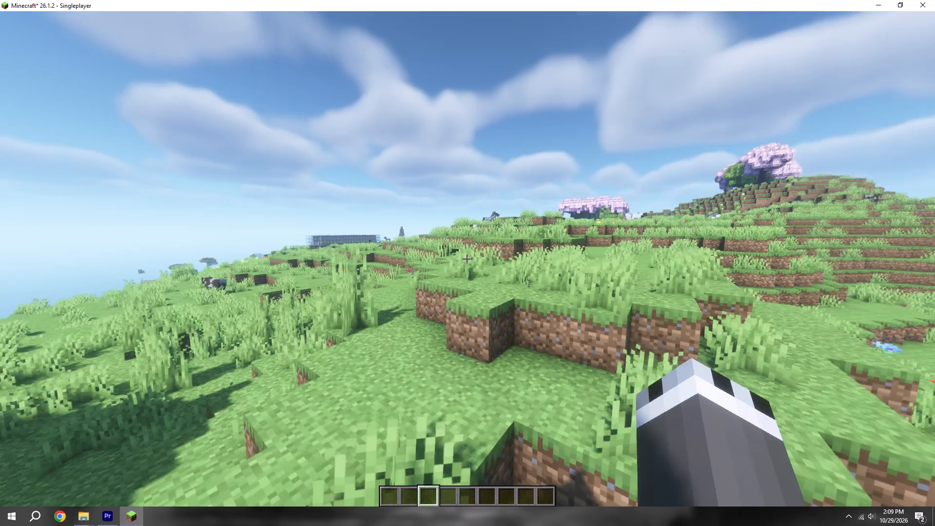
key("w")
key("w")
key("w")
key("w")
key("w")
key("w")
key("w")
key("w")
key("w")
key("w")
key("w")
key("w")
key("w")
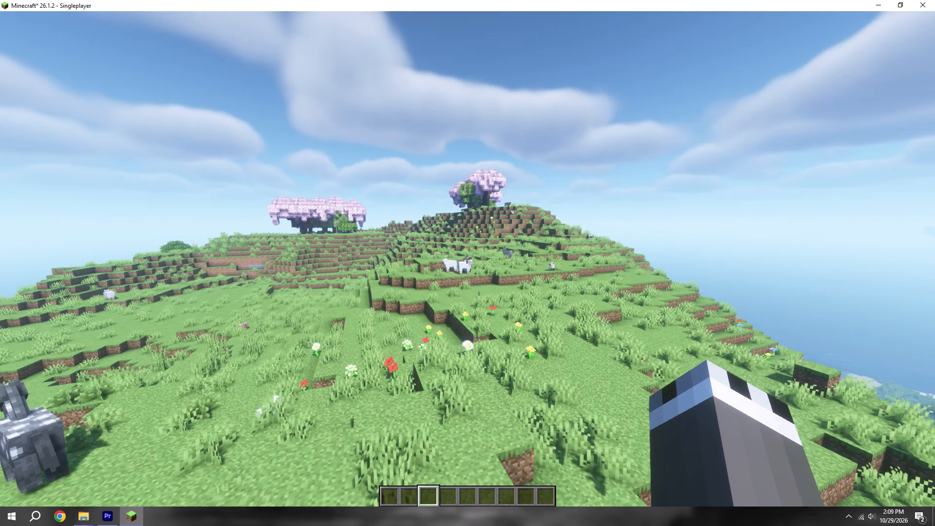
left_click(467, 259)
key("w")
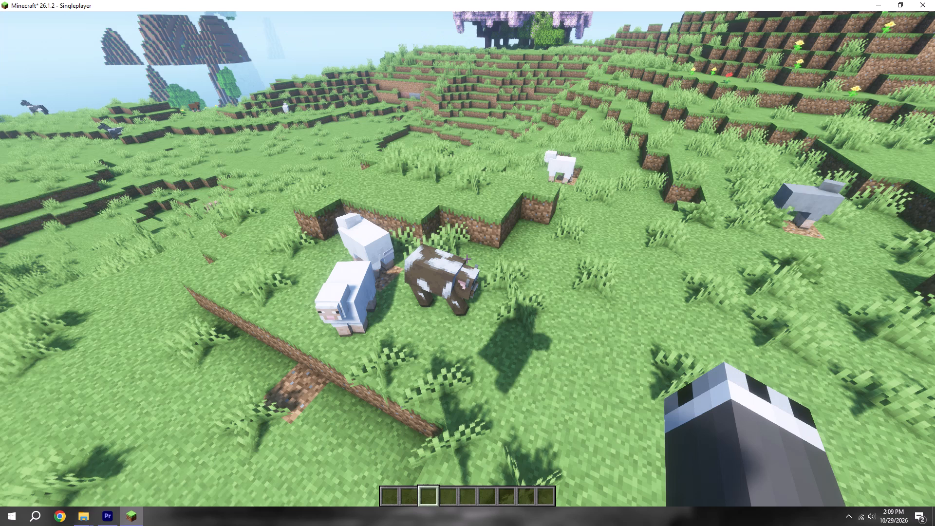
key("w")
key("w")
key("shift+w")
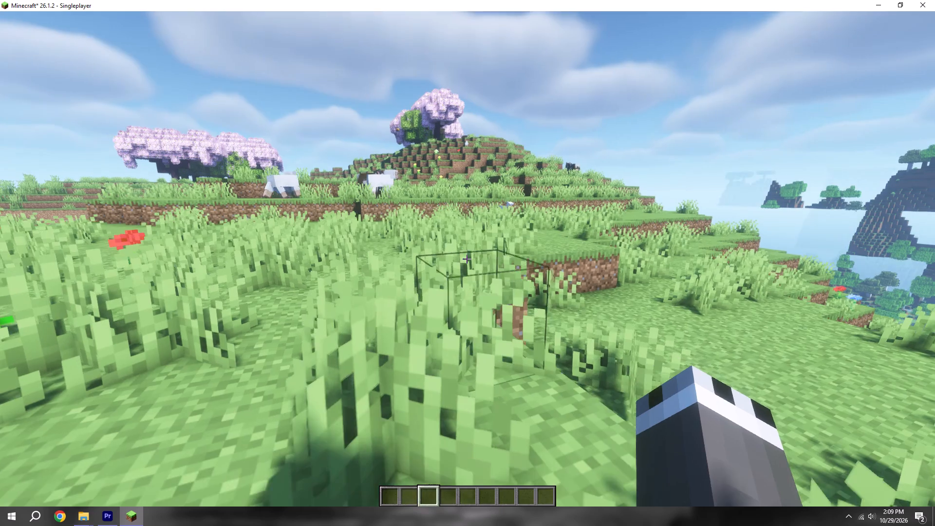
Load the simple-sugar-cane-farm-module schematic in Litematica with a placement created on the grass, after checking its file in the schematics folder.
key("s")
key("w")
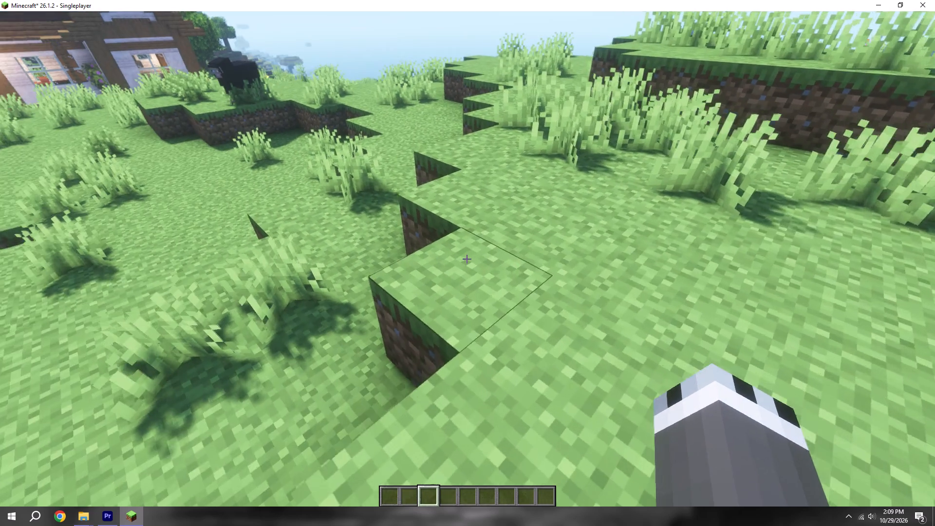
key("m")
left_click(82, 96)
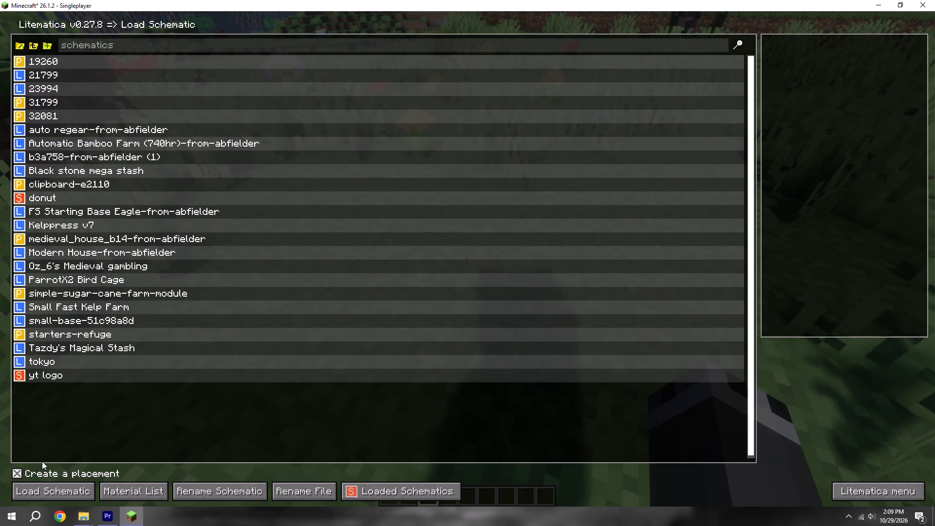
left_click(86, 522)
left_click(208, 486)
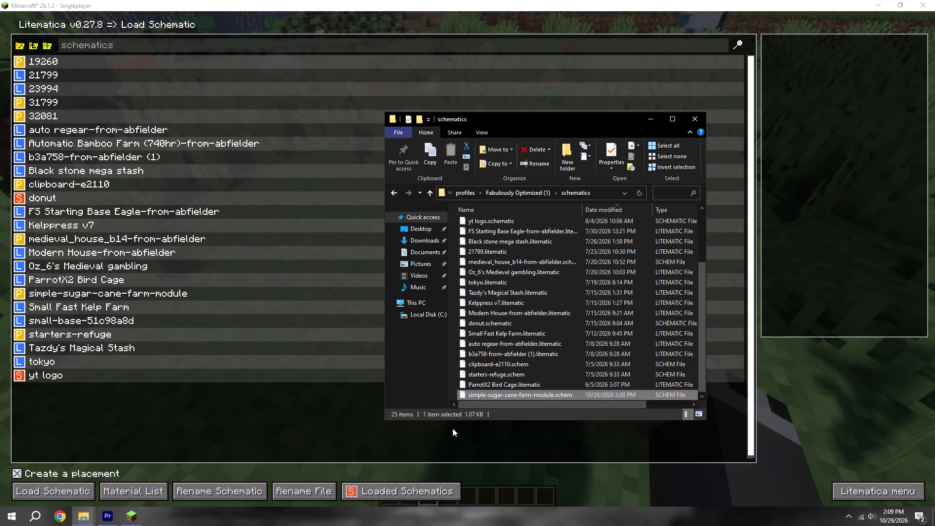
left_click(650, 120)
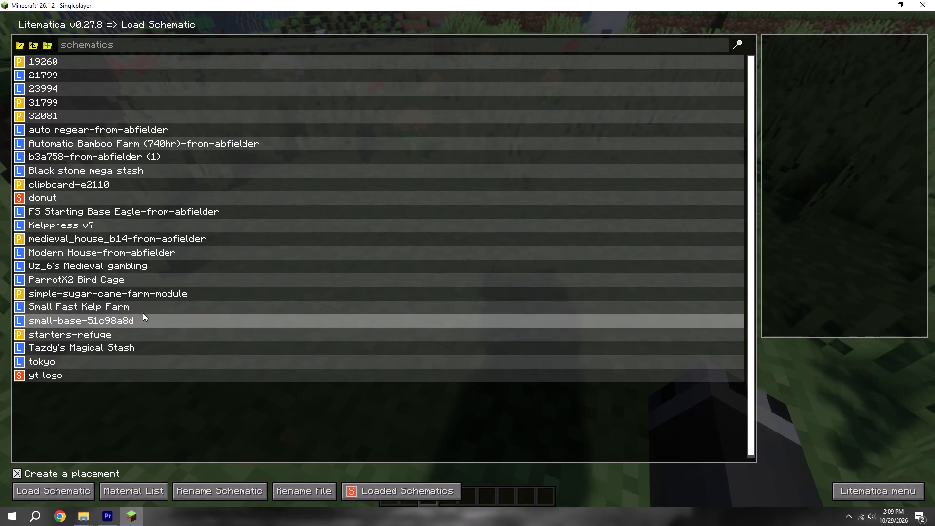
left_click(90, 291)
left_click(73, 488)
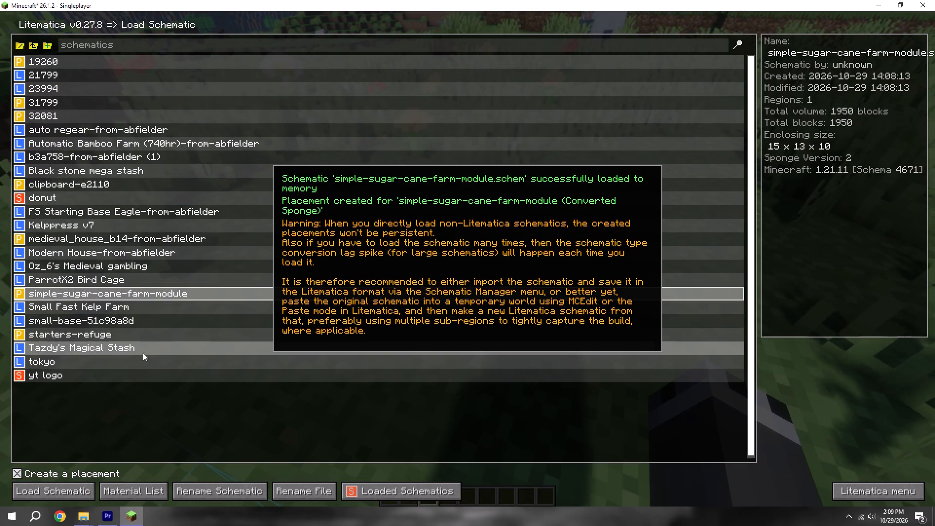
key("Escape")
key("Escape")
Back away and circle the schematic preview to examine how the sugar cane farm sits on the terrain.
key("s")
key("s")
key("s")
key("s")
key("s")
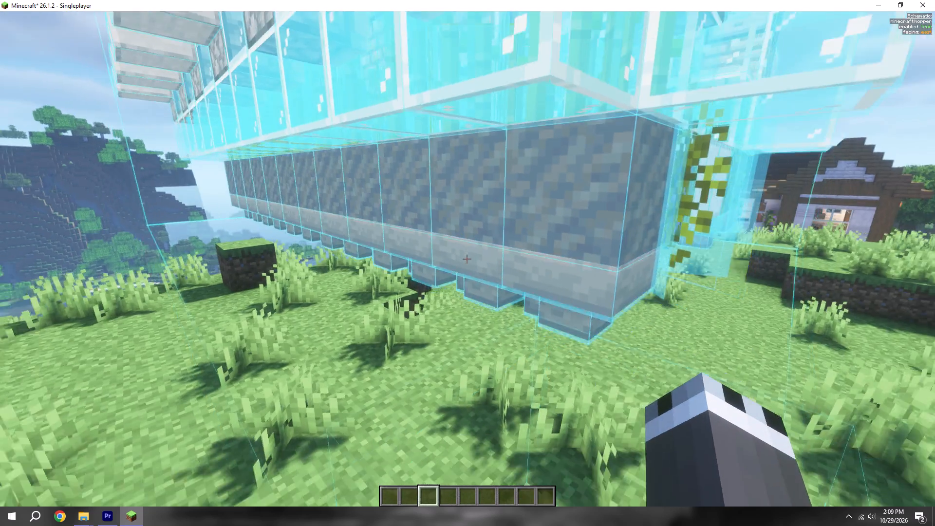
key("s")
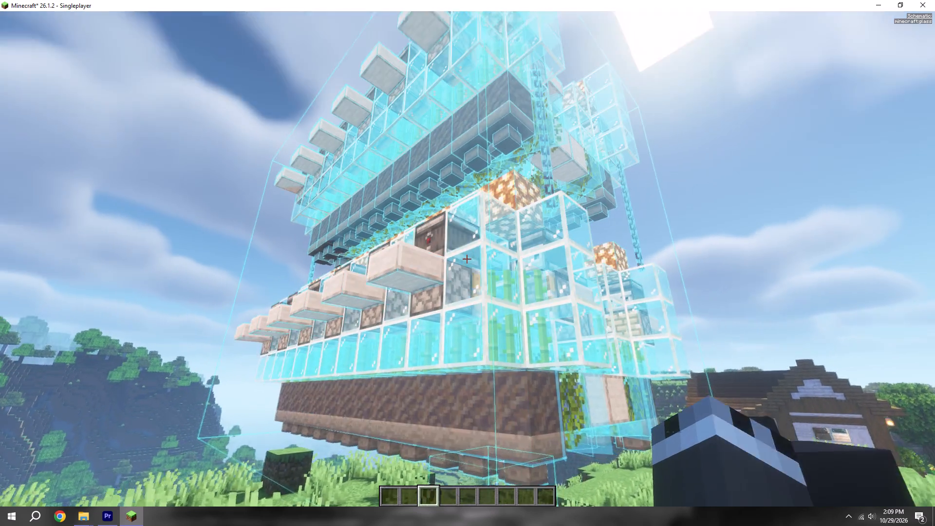
key("d")
key("d")
key("d")
key("d")
key("d")
key("d")
key("d")
key("d")
key("d")
key("d")
key("d")
key("d")
key("d")
key("d")
key("d")
key("d")
key("d")
key("d")
key("d")
key("d")
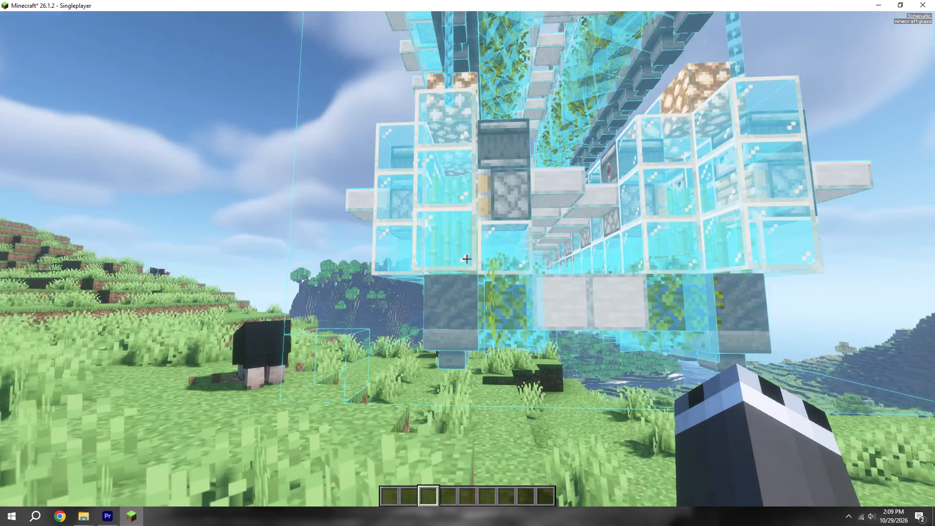
Fly to another spot on the open grass and move the sugar cane farm placement to the player's position.
key("w")
key("ctrl+space")
key("ctrl+space")
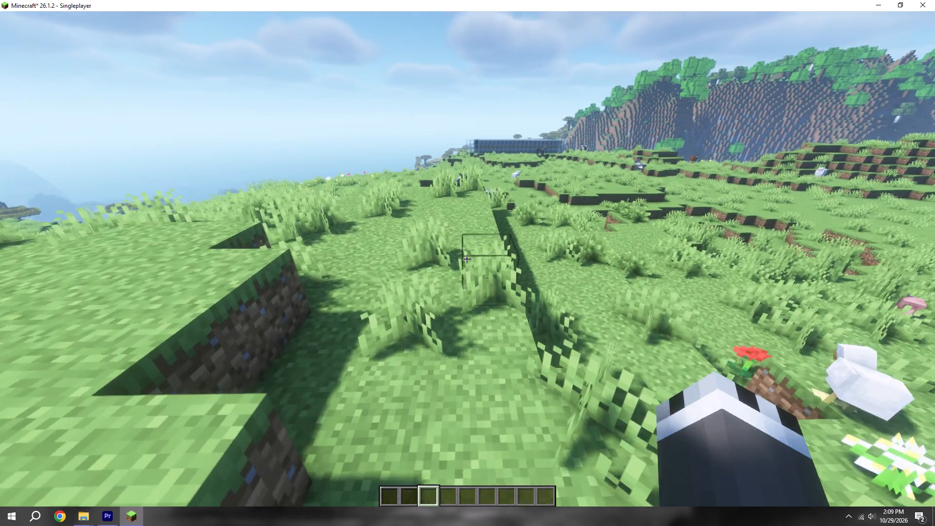
key("ctrl+space")
key("space")
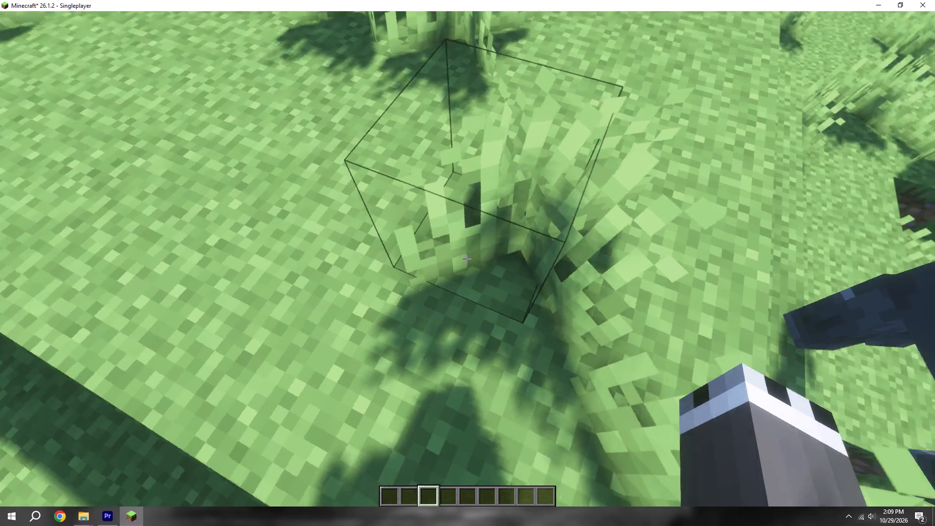
key("w")
type("wm")
left_click(107, 54)
left_click(748, 76)
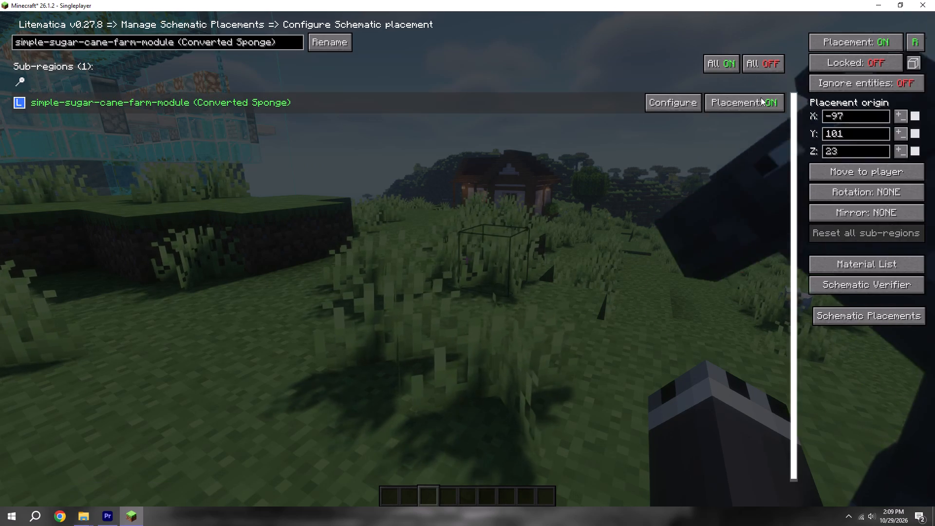
left_click(873, 177)
key("Escape")
key("Escape")
key("Escape")
Fly around the relocated farm preview to examine where its base overlaps the terrain.
key("w")
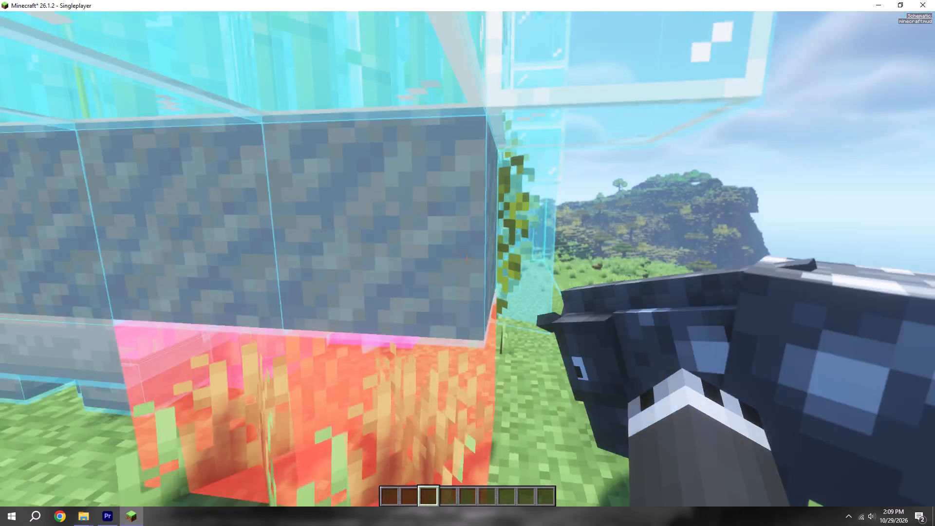
key("ctrl+space")
key("ctrl+space")
key("s")
key("space")
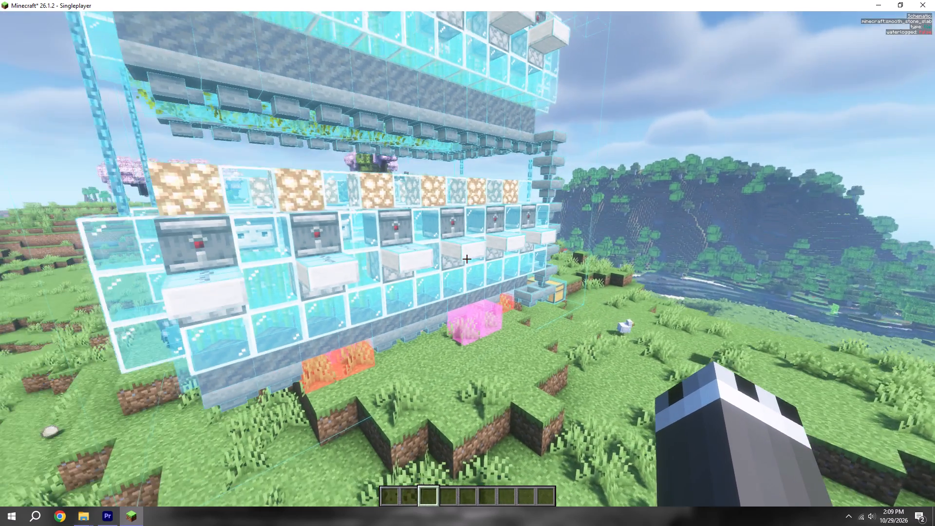
key("d")
key("w")
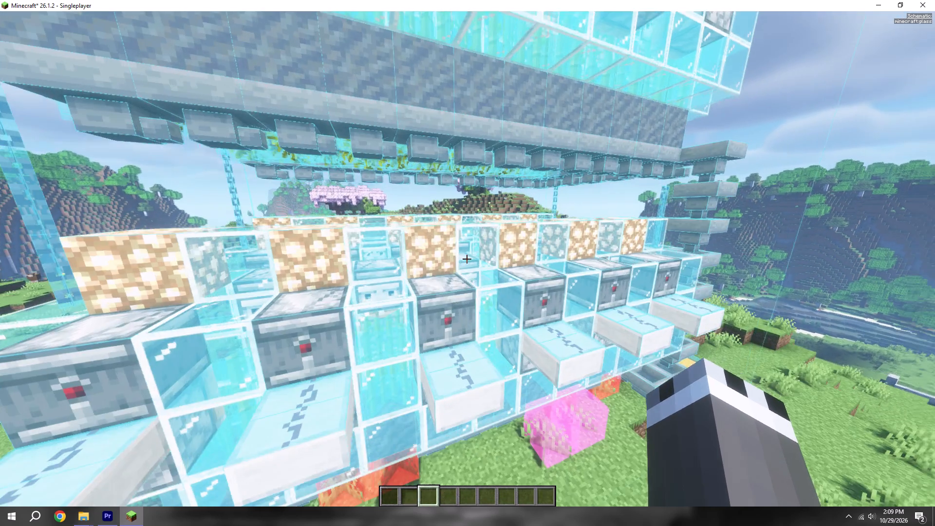
key("s")
key("a")
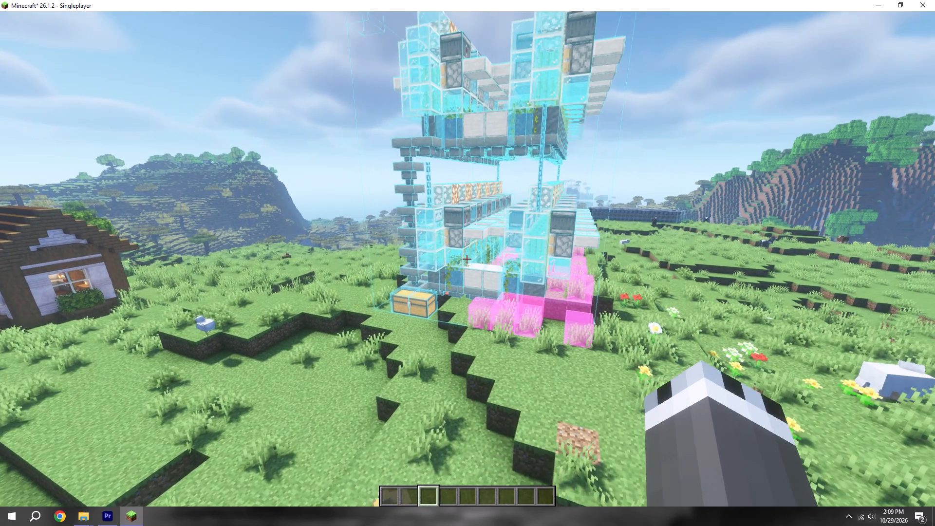
Approach the farm preview and clear the terrain overlapping its base with a fill command.
key("w")
key("w")
key("w")
key("w")
key("w")
key("w")
key("w")
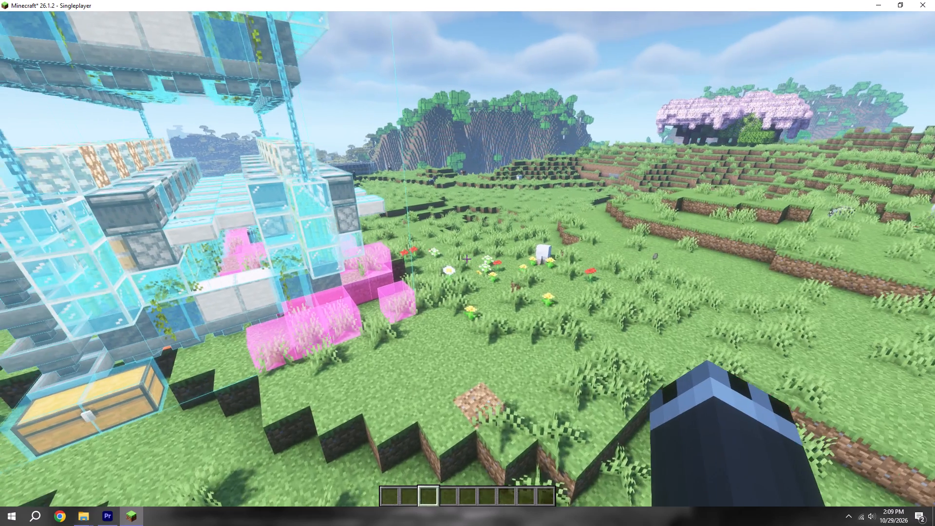
Fly to the pink-highlighted overlap beside the farm preview and submit a fill command holding only the first corner, -101 101 21.
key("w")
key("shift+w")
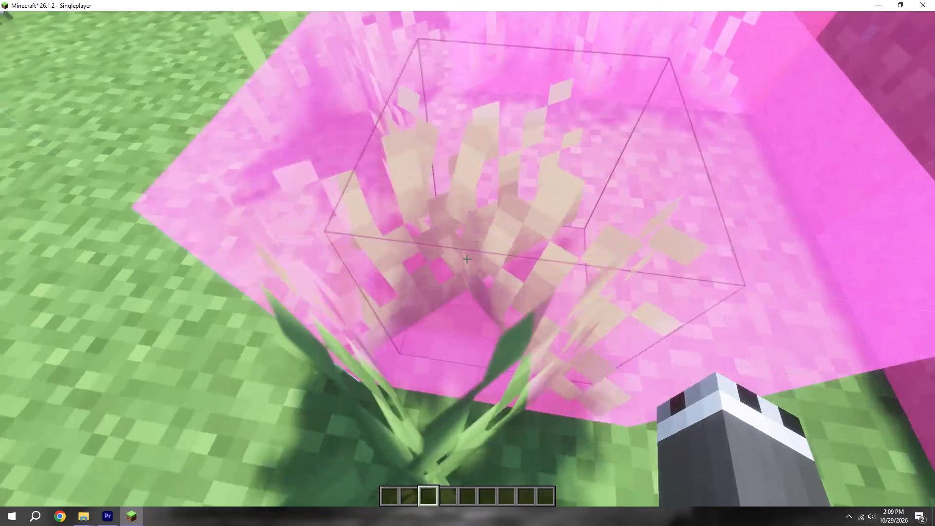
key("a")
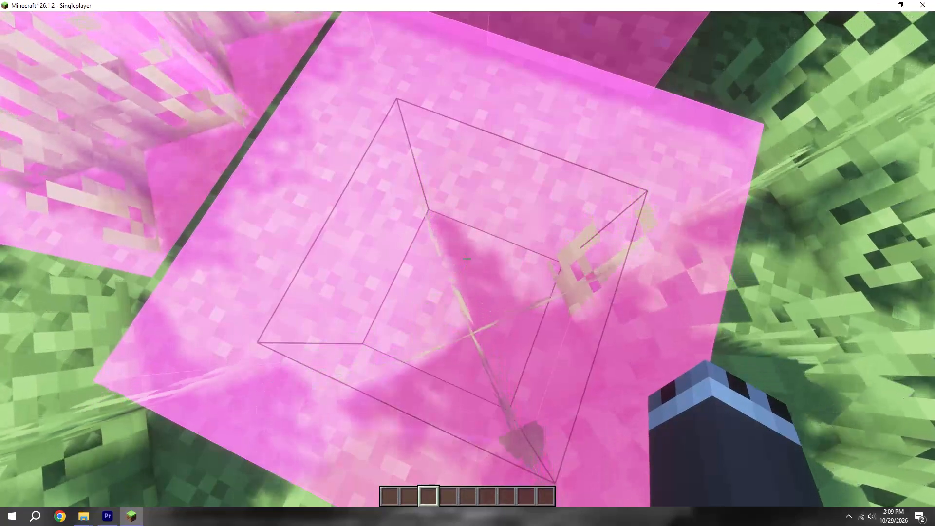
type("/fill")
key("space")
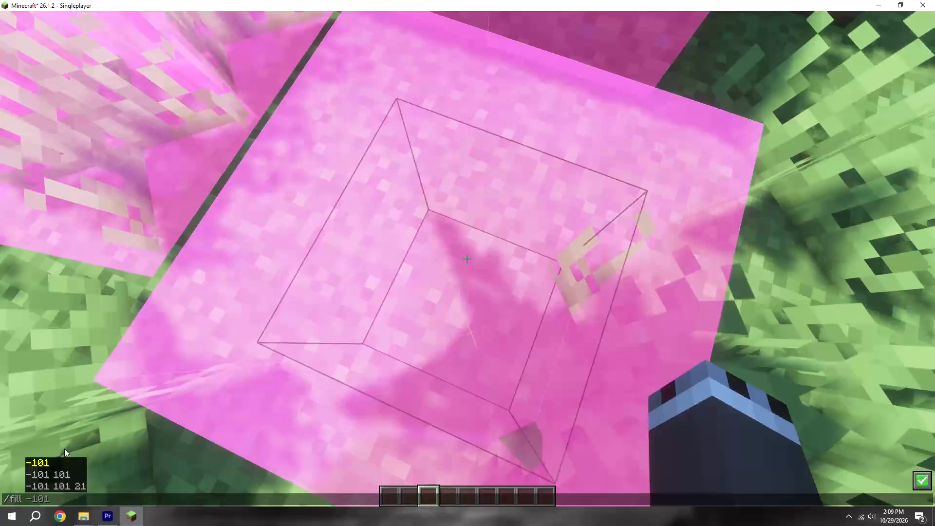
left_click(72, 480)
left_click(73, 490)
key("Return")
Fly to the opposite corner of the farm preview, recall the fill command and add the second corner, -115 99 30.
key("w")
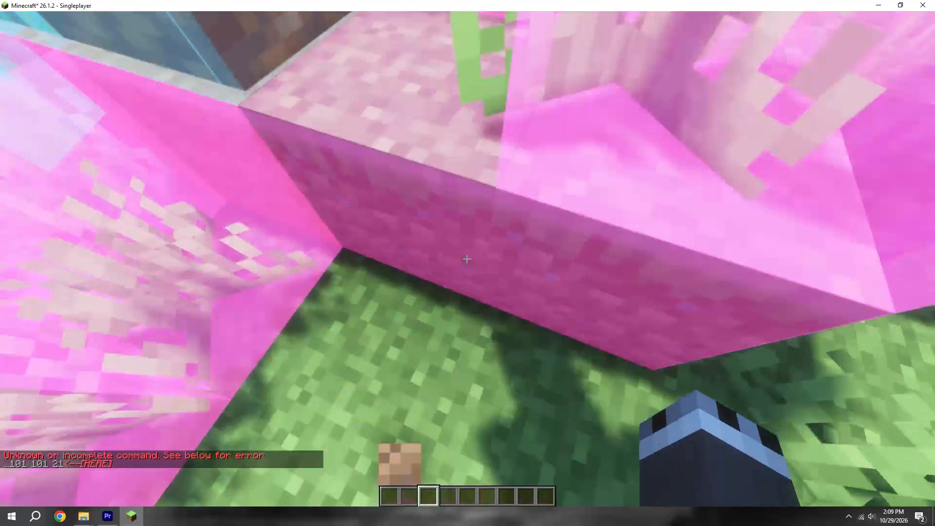
key("ctrl+space")
key("ctrl+space")
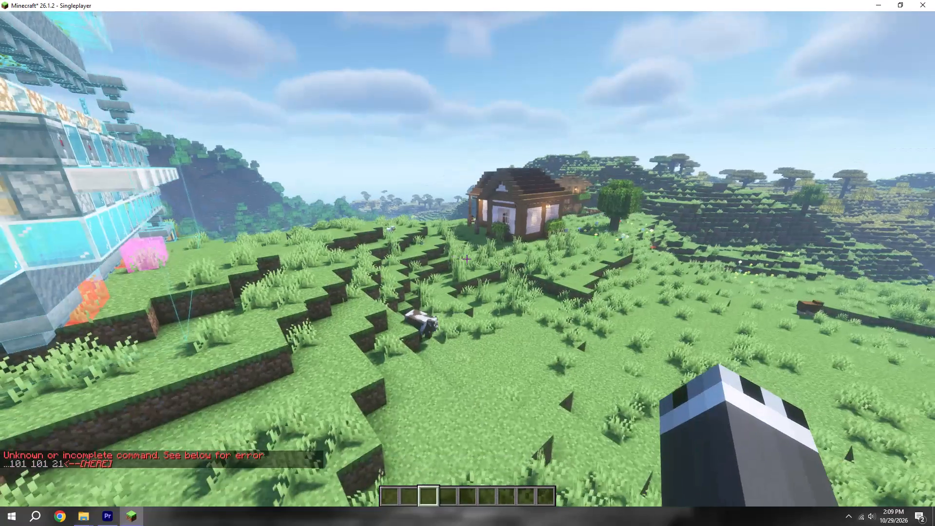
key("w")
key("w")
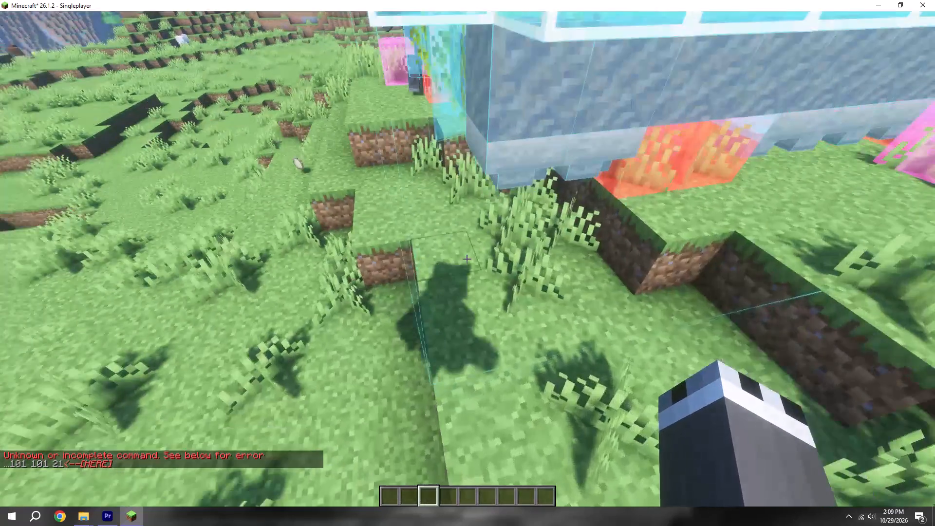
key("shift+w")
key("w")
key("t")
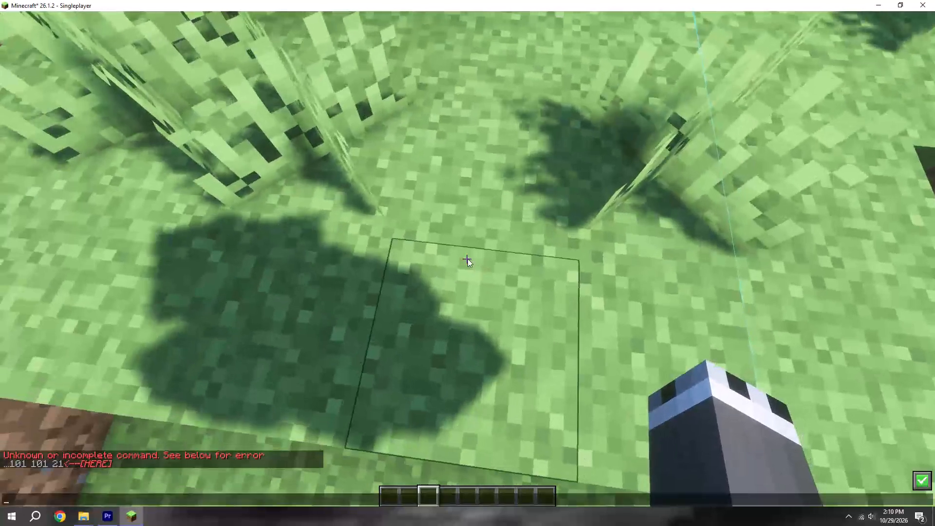
key("Up")
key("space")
left_click(124, 488)
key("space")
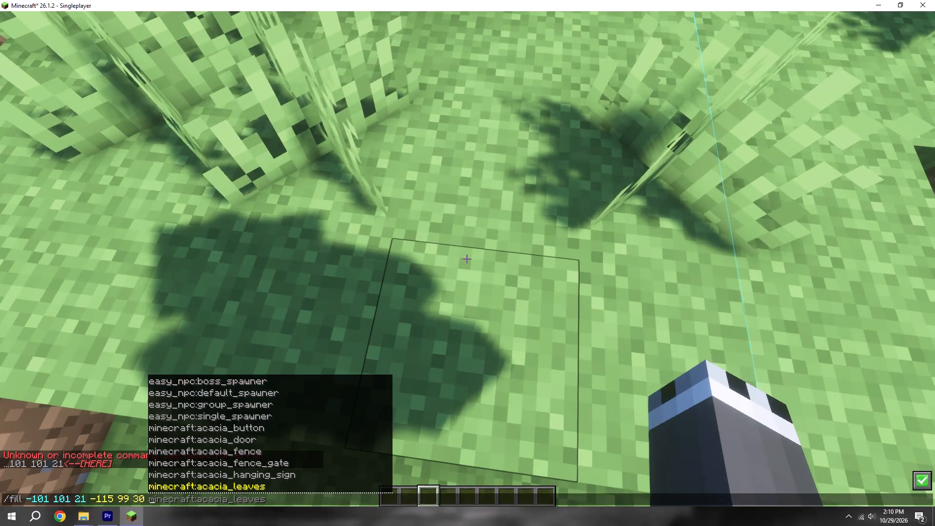
Set the fill block to air, change the second corner's height to 101 and run the fill command.
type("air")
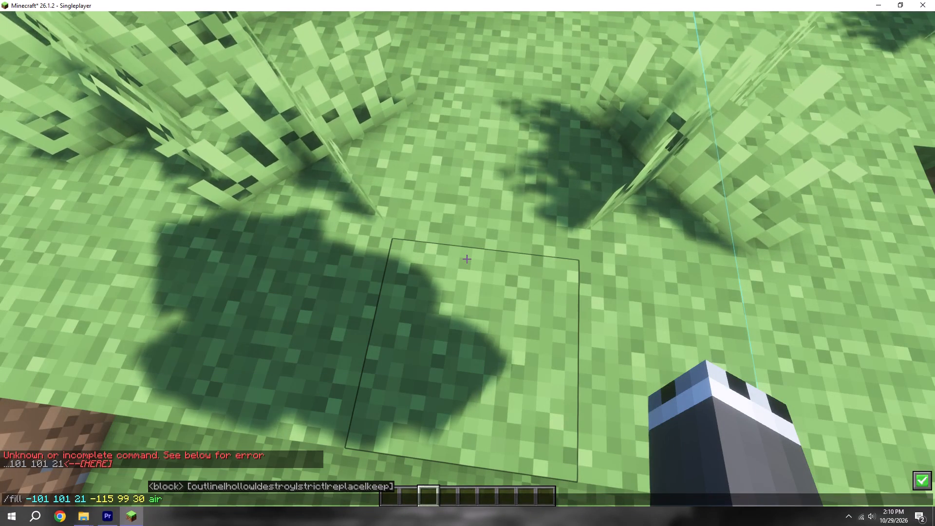
left_click(127, 497)
key("BackSpace")
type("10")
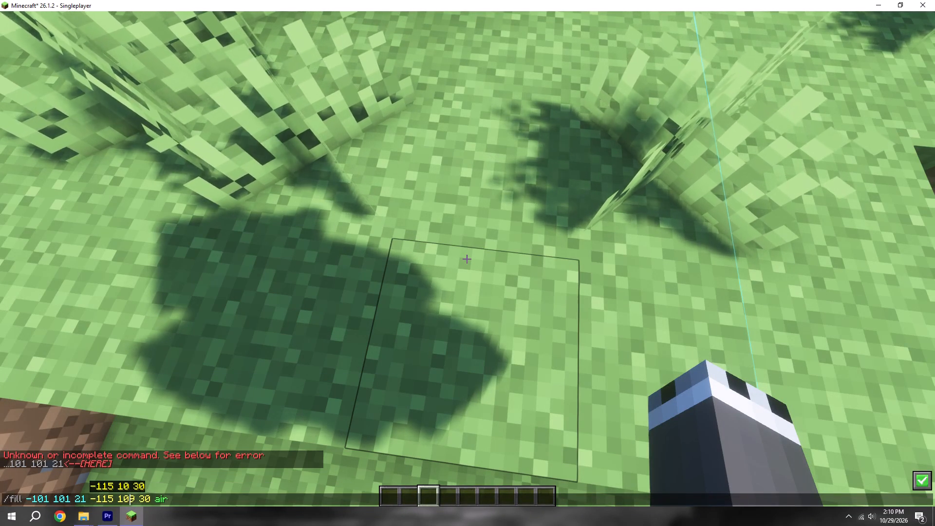
left_click(138, 500)
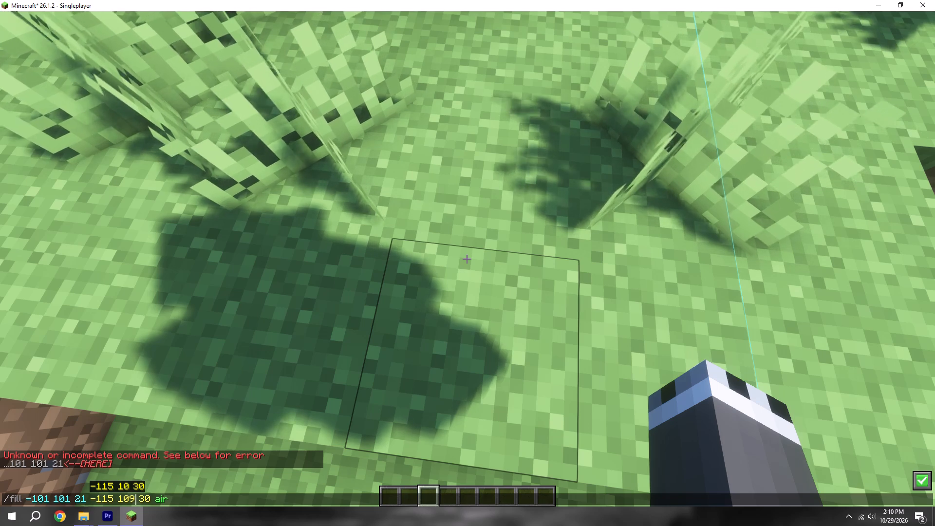
key("BackSpace")
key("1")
key("Return")
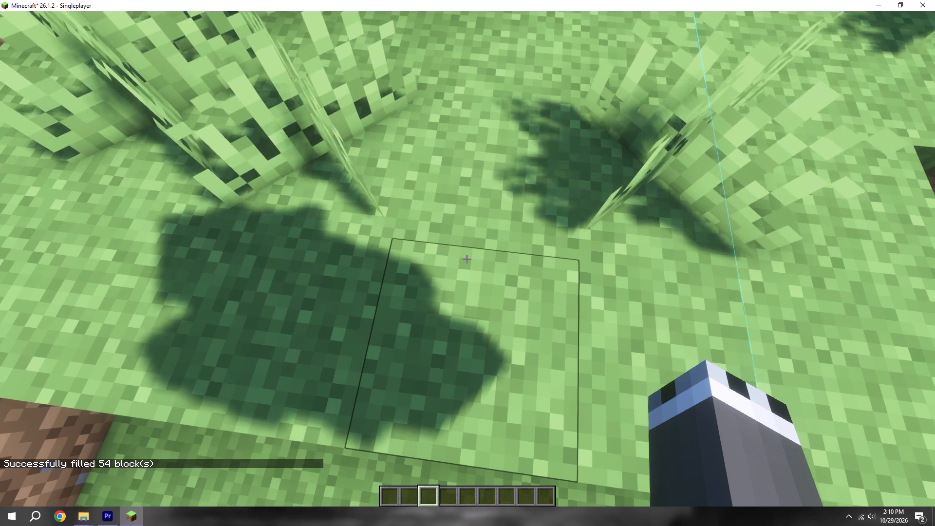
Fly under and alongside the farm preview to examine its base for remaining terrain overlap.
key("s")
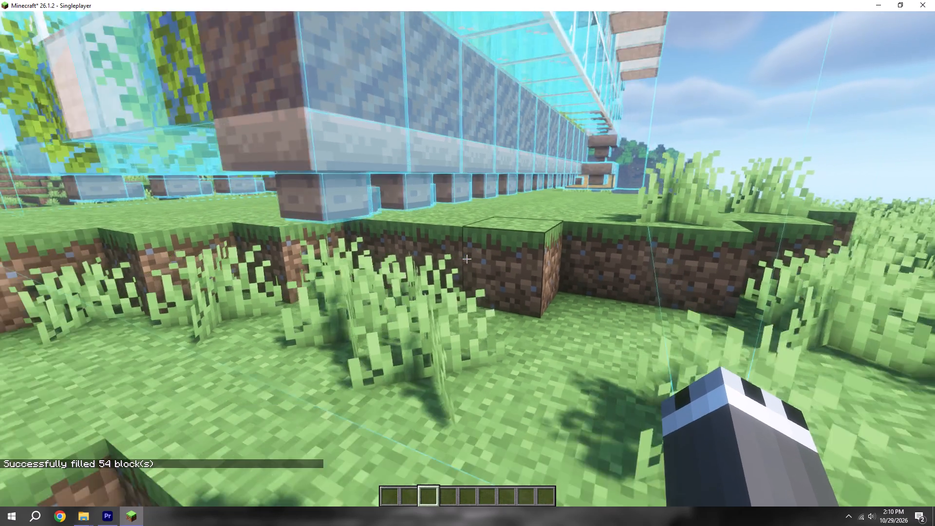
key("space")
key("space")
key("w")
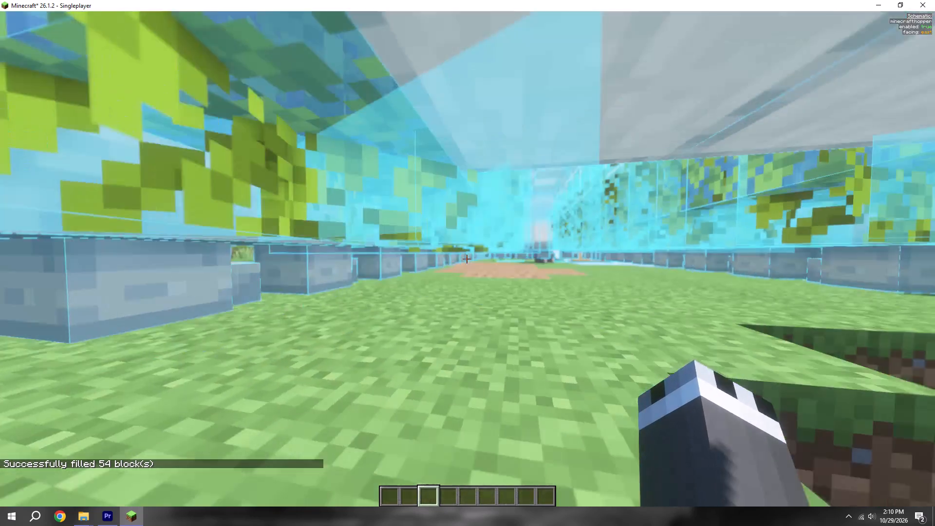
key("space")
key("ctrl+space")
key("ctrl+space")
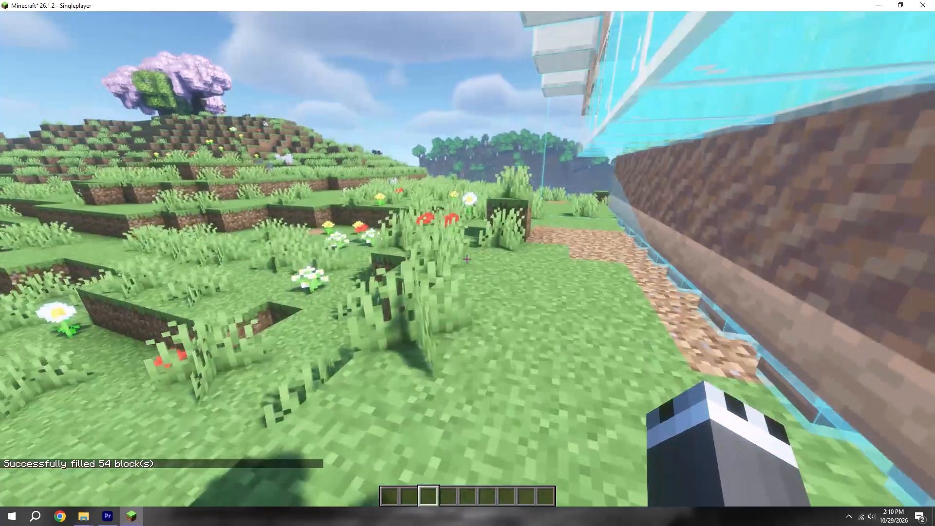
left_click(467, 259)
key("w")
key("ctrl+space")
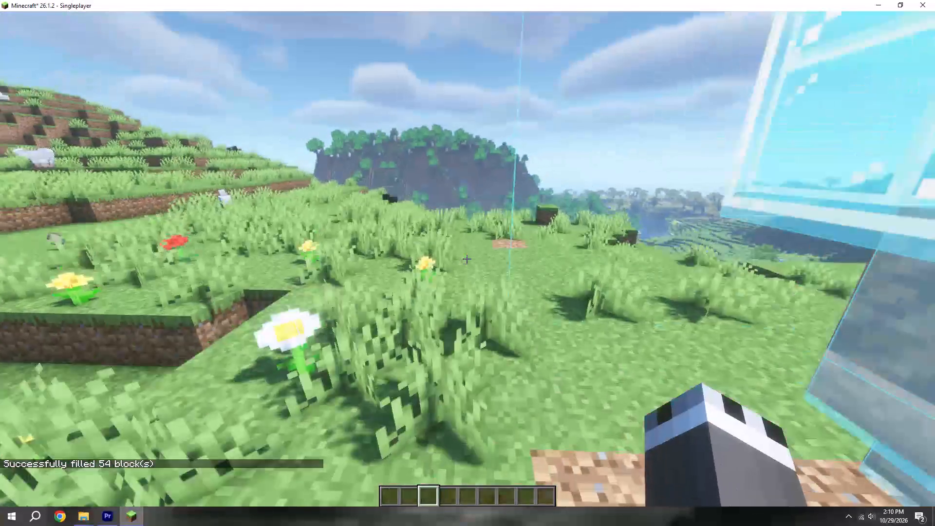
Back off to view the whole preview, search the creative inventory for "sti" and put a stick in the first hotbar slot.
key("ctrl+space")
key("s")
key("space")
key("space")
key("space")
key("w")
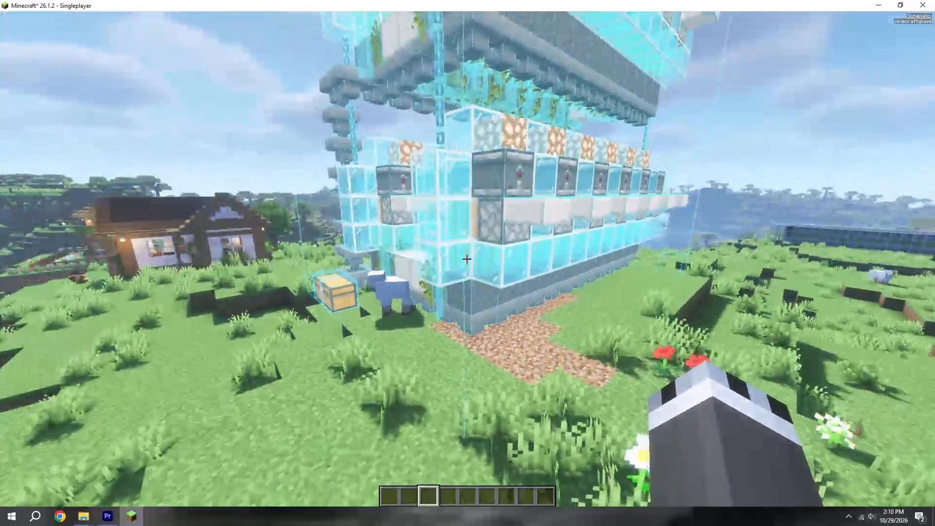
key("e")
left_click(558, 170)
key("s")
key("t")
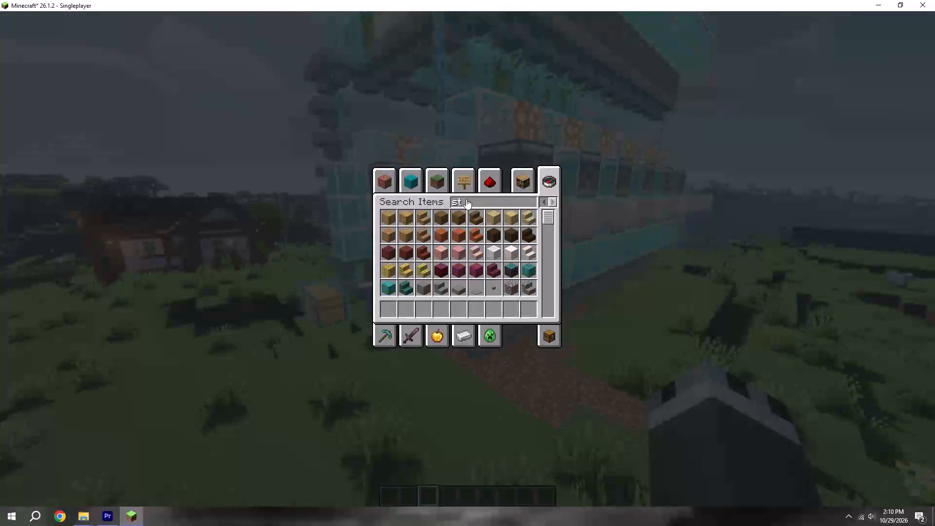
key("i")
left_click(463, 219)
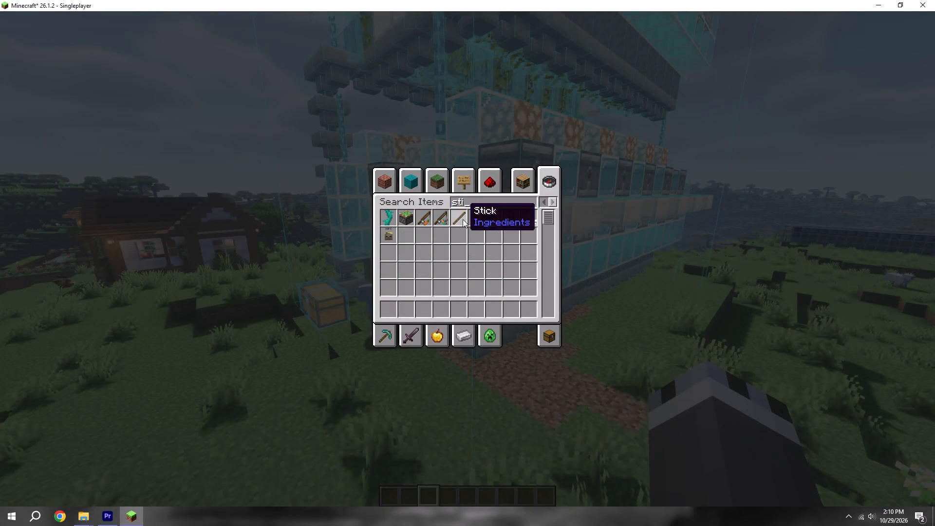
left_click(392, 317)
key("Escape")
Hold the stick and paste the sugar cane farm schematic into the world, finishing with an empty hotbar slot selected.
scroll(467, 259, "up", 2)
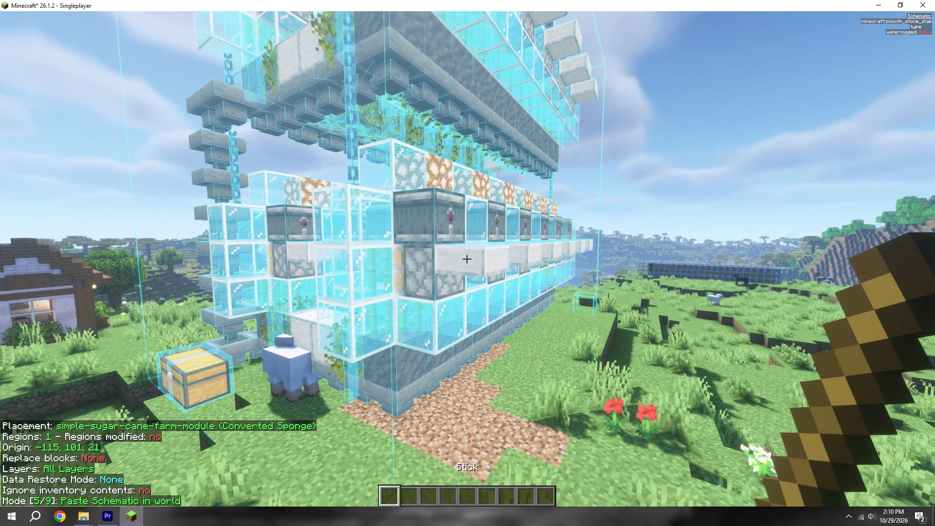
key("Delete")
scroll(464, 258, "down", 1)
Fly back to frame the whole pasted farm, set the field of view to 63 and resume playing.
key("w")
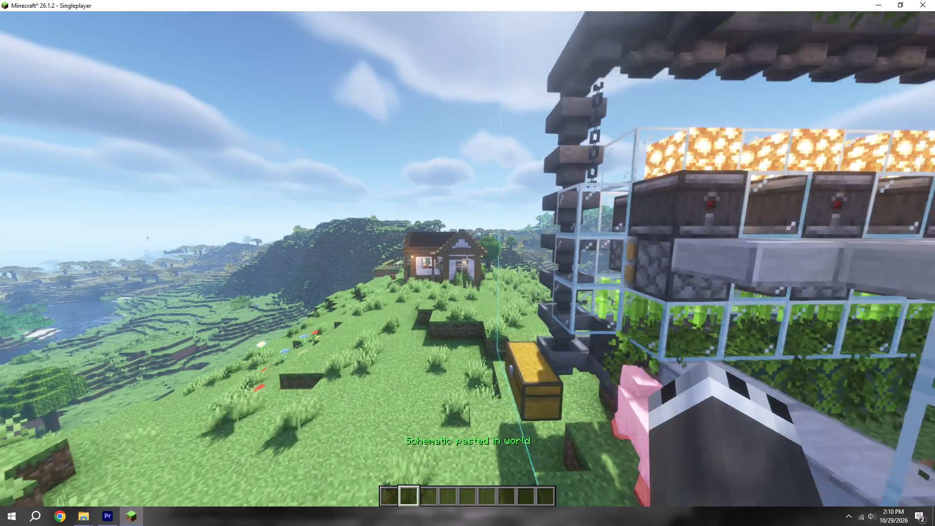
key("s")
key("w")
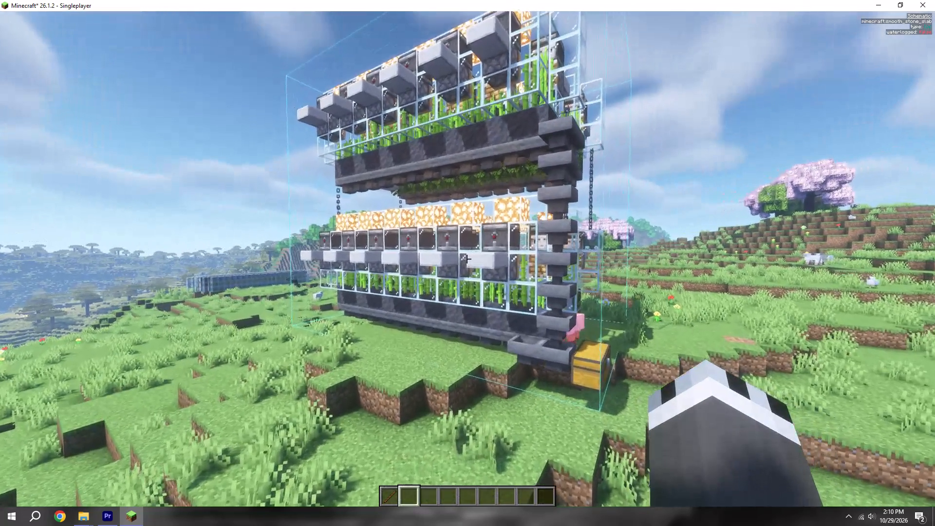
key("Escape")
left_click(420, 235)
left_click(379, 54)
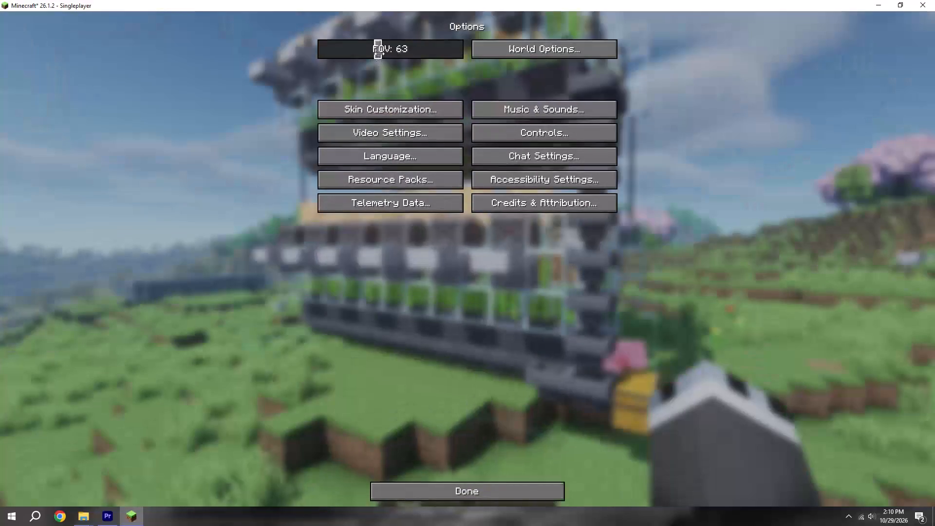
key("Escape")
key("Escape")
Remove the sugar cane farm placement from Litematica's schematic placements and return to the game.
key("m")
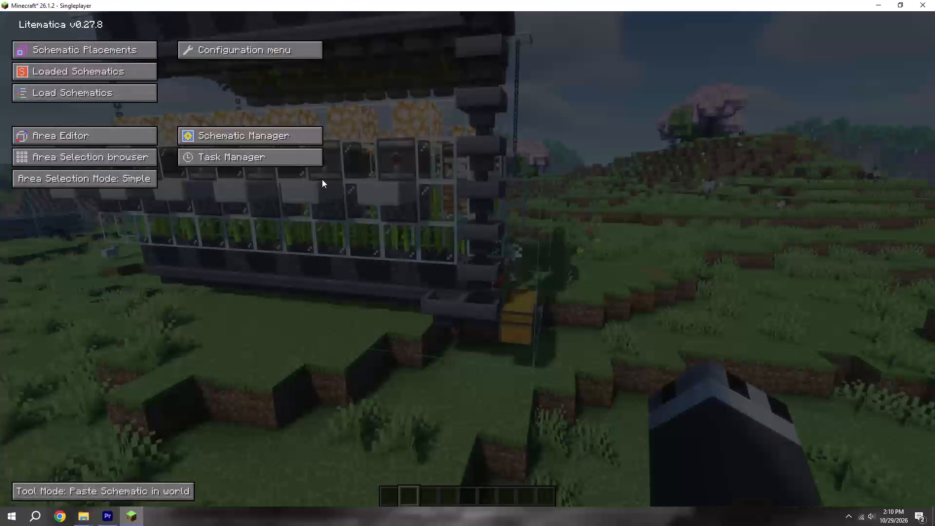
left_click_drag(104, 52, 112, 52)
left_click_drag(903, 69, 897, 67)
key("Escape")
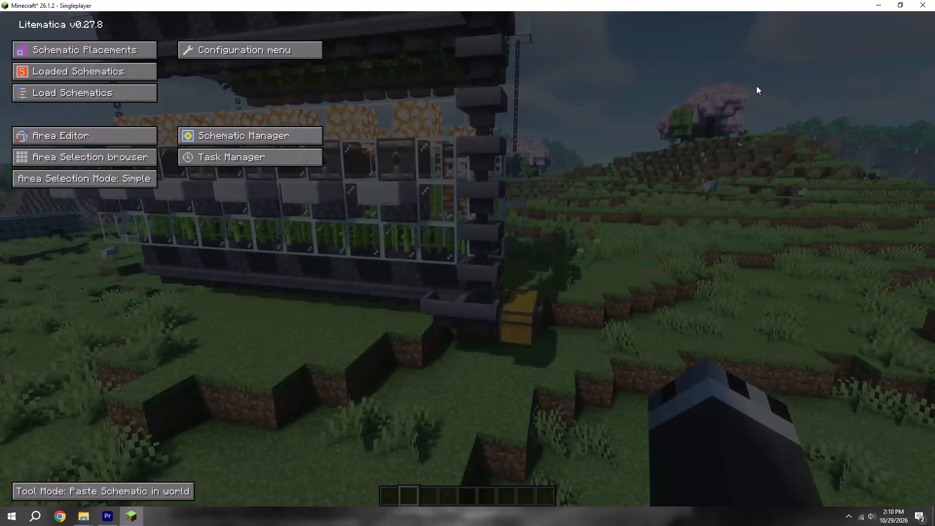
key("Escape")
Fly around the pasted farm to inspect its glass rows, hopper column and collection chest.
key("w")
key("w")
key("d")
key("d")
key("d")
key("d")
key("d")
key("d")
key("d")
key("d")
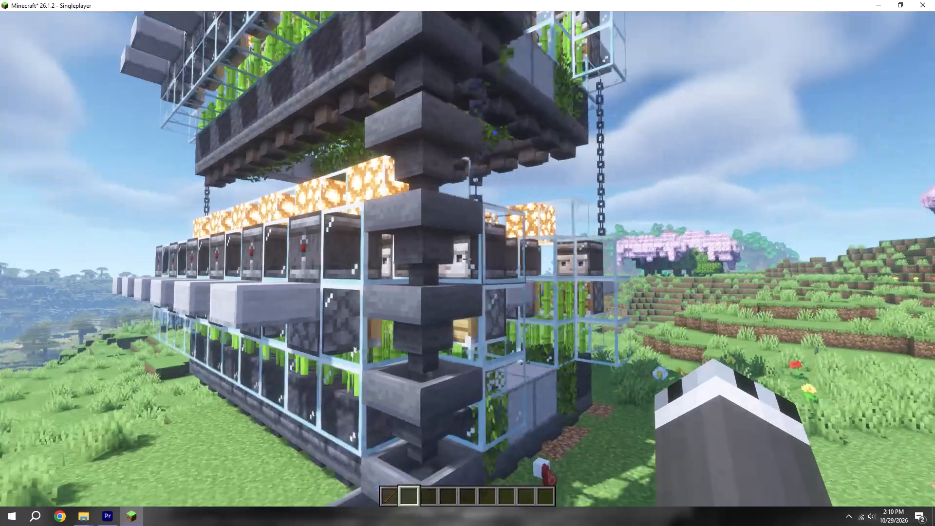
key("w")
key("a")
key("a")
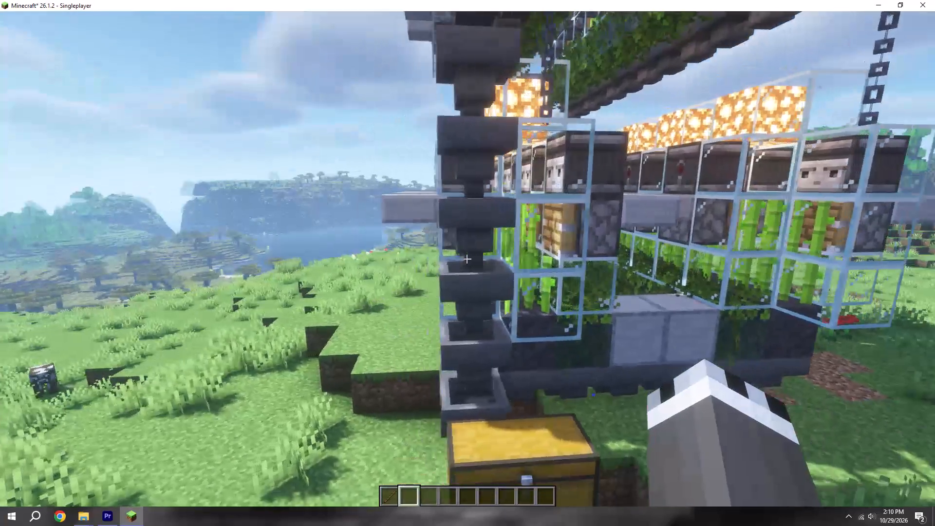
key("w")
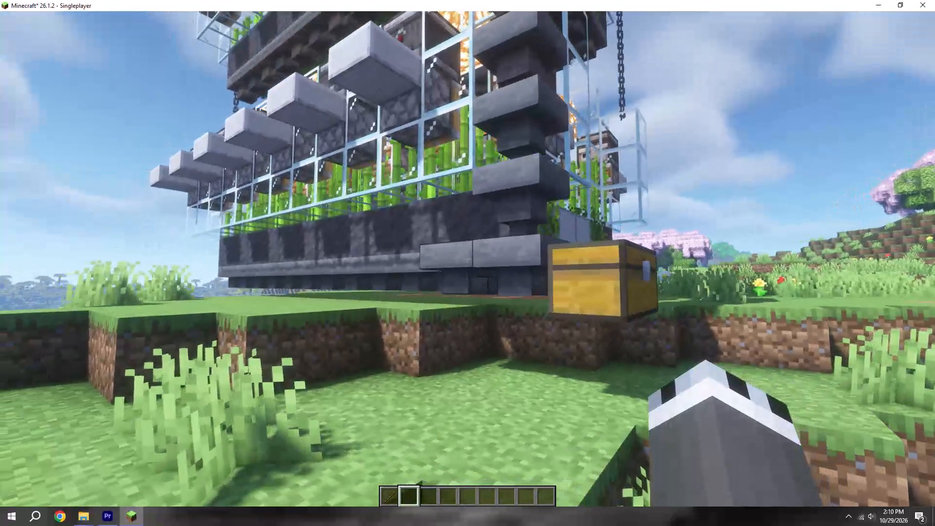
Start a Flashback replay recording.
key("Escape")
left_click_drag(580, 188, 467, 259)
Fly around the farm's corner to the collection chest at its end, then open and close the large chest.
key("w")
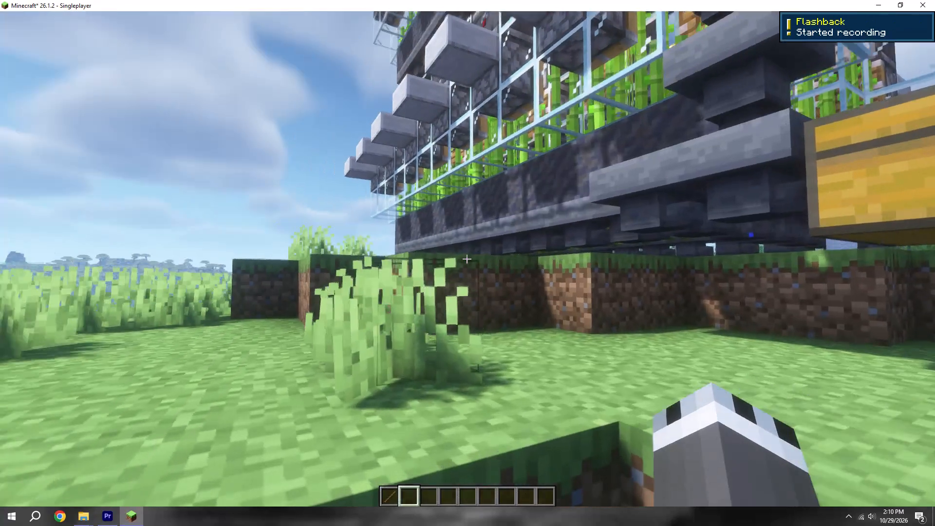
key("ctrl+space")
key("ctrl+space")
key("w")
key("ctrl+space")
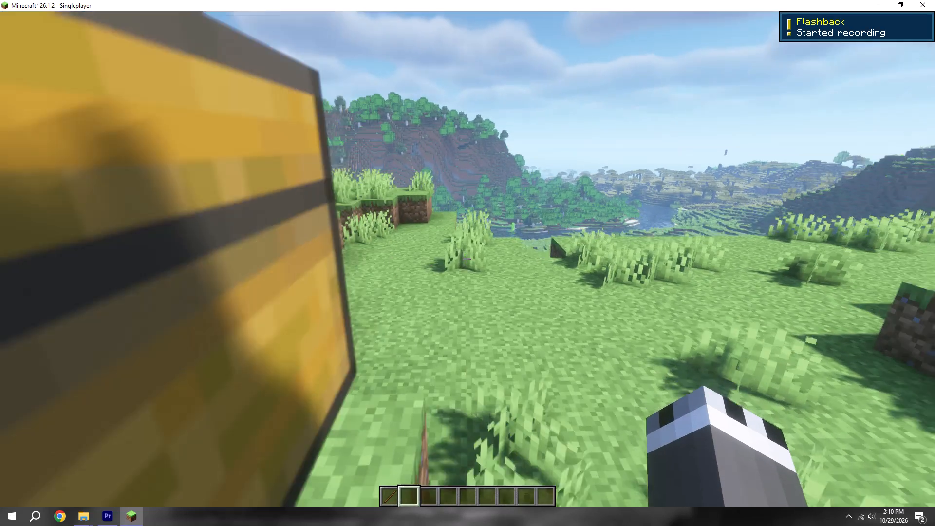
key("ctrl+space")
key("ctrl+space")
key("ctrl+space")
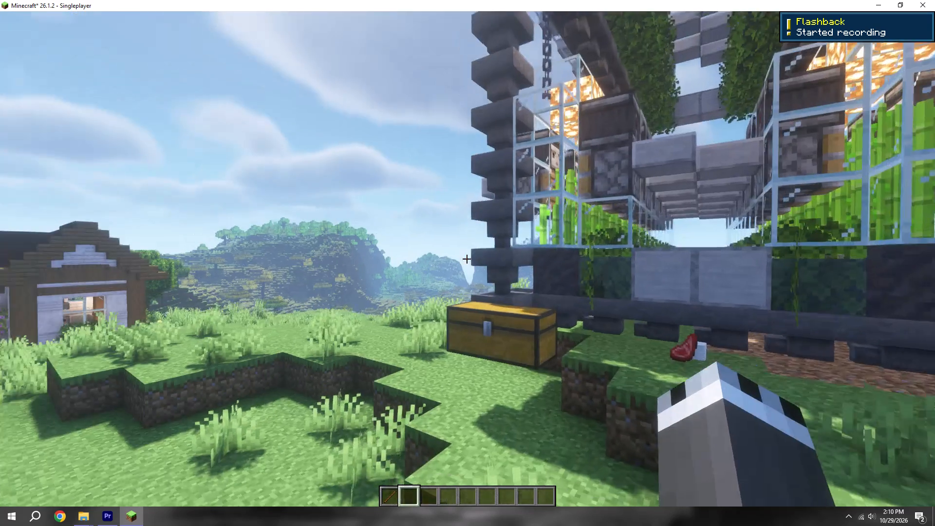
right_click(467, 259)
key("e")
key("w")
right_click(467, 259)
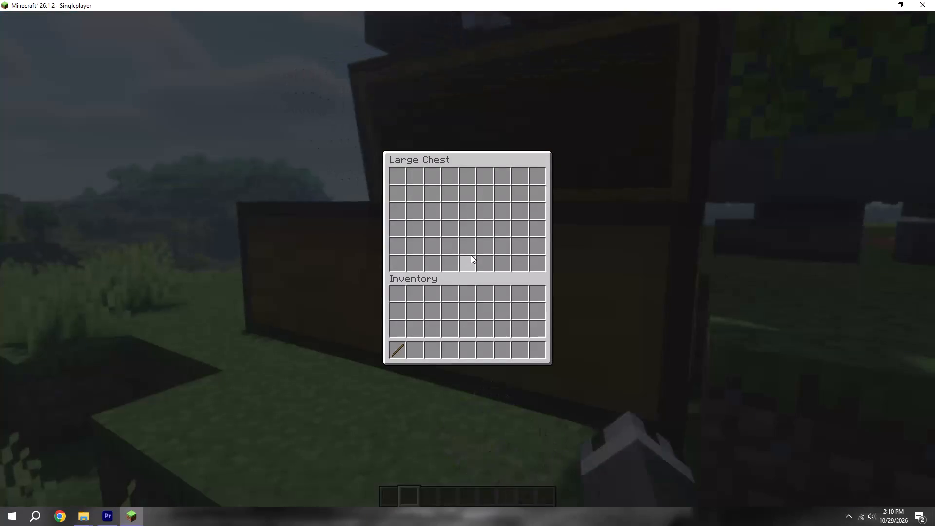
key("e")
Move sideways along the front of the collection chest and open and close it again.
key("a")
key("a")
key("a")
key("a")
key("a")
key("a")
key("a")
key("a")
key("a")
right_click(467, 259)
key("e")
key("w")
key("space")
right_click_drag(468, 259, 550, 240)
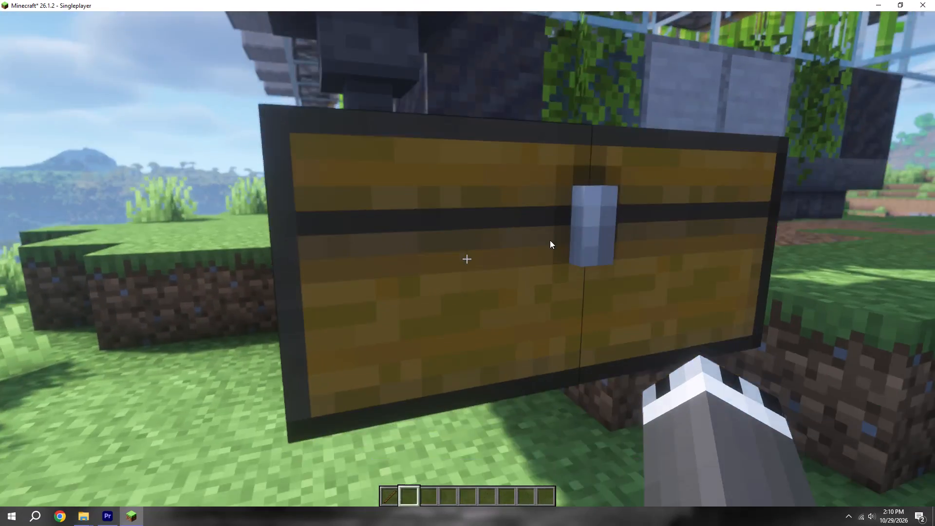
right_click_drag(550, 240, 553, 241)
key("e")
Fly along the farm's bottom hopper row and back to its front, then open and close the collection chest.
key("w")
key("ctrl+space")
key("ctrl+space")
key("ctrl+space")
key("ctrl+space")
key("ctrl+space")
key("ctrl+space")
key("ctrl+space")
key("ctrl+space")
key("ctrl+space")
key("ctrl+space")
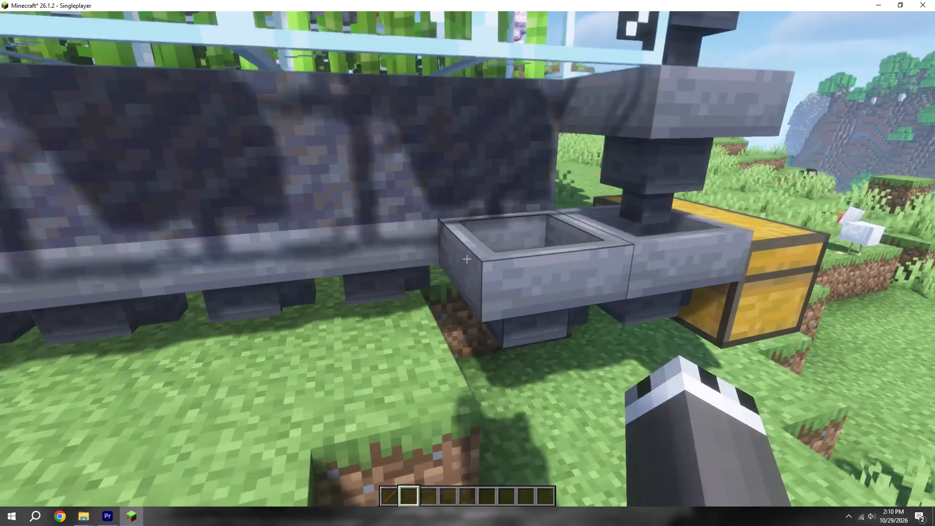
key("ctrl+space")
key("ctrl+space")
key("ctrl+space")
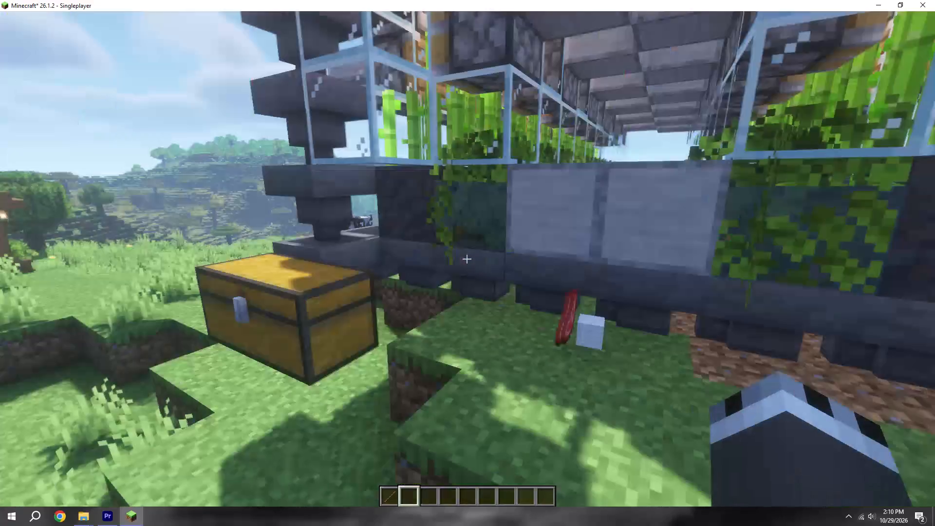
key("ctrl+space")
right_click_drag(467, 259, 482, 258)
key("space")
key("e")
Fly past the farm's front and up to a spot above the collection chest beside the hopper column.
key("w")
key("ctrl+space")
key("ctrl+space")
key("ctrl+space")
key("ctrl+space")
key("ctrl+space")
key("ctrl+space")
key("ctrl+space")
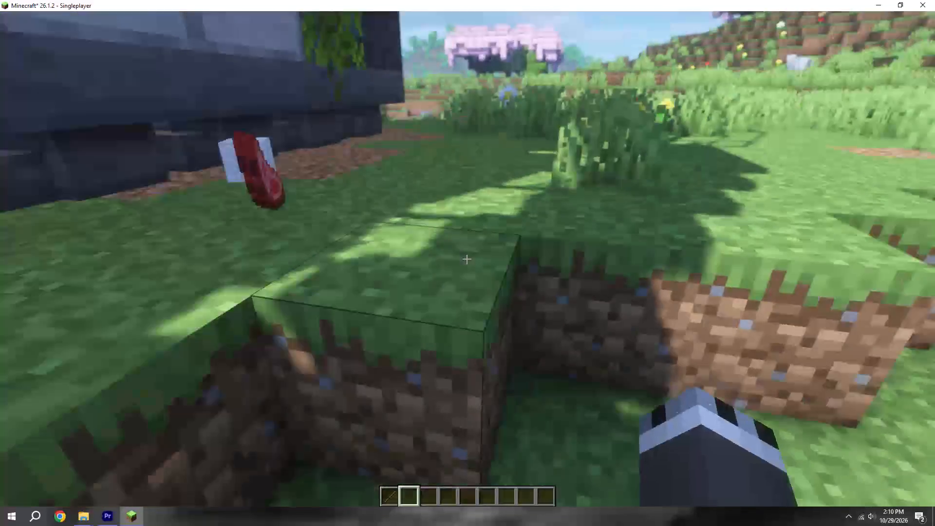
key("w")
key("ctrl+space")
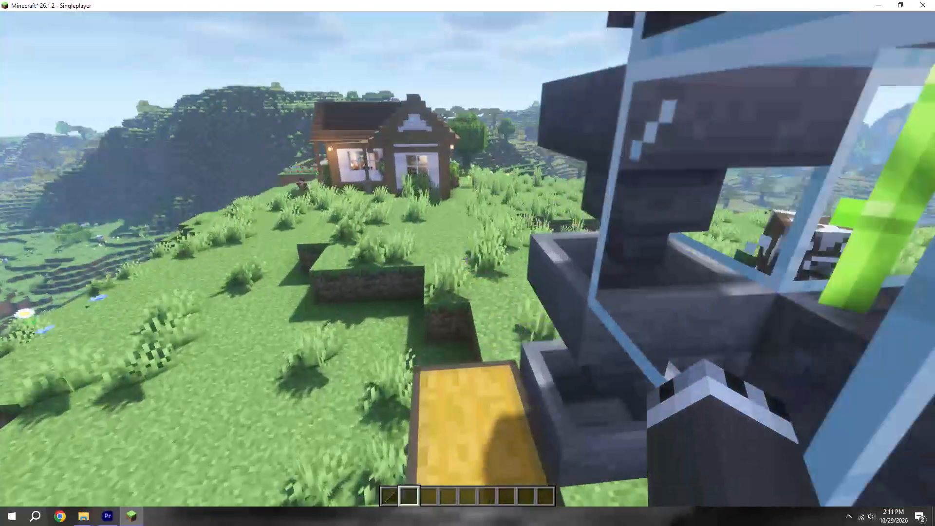
Rapidly open and close the large collection chest many times while looking down on it from above.
right_click(467, 259)
key("e")
right_click(467, 259)
right_click(535, 268)
key("a")
right_click(535, 265)
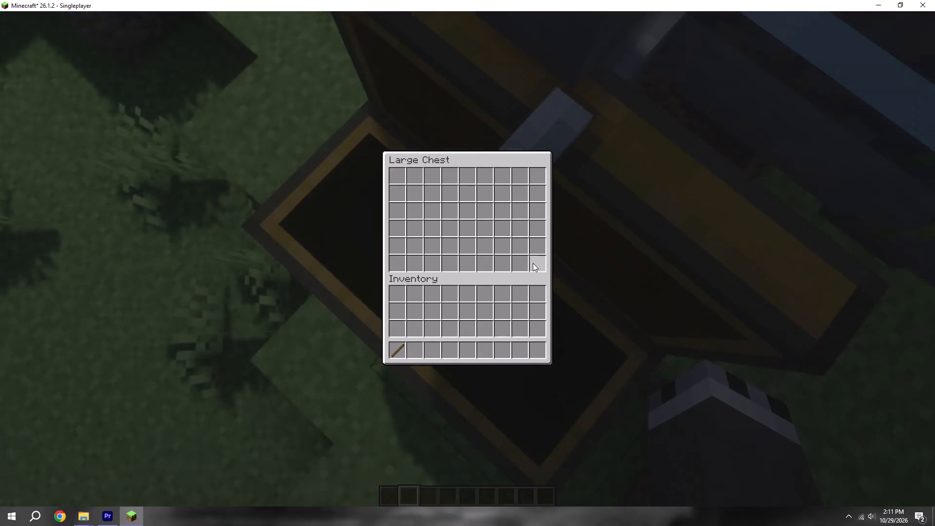
key("e")
right_click(467, 259)
key("e")
right_click(467, 258)
key("e")
right_click(467, 259)
key("e")
right_click(467, 259)
key("e")
right_click(465, 259)
key("e")
key("e")
right_click(467, 258)
key("e")
key("e")
right_click(466, 257)
key("e")
right_click(465, 257)
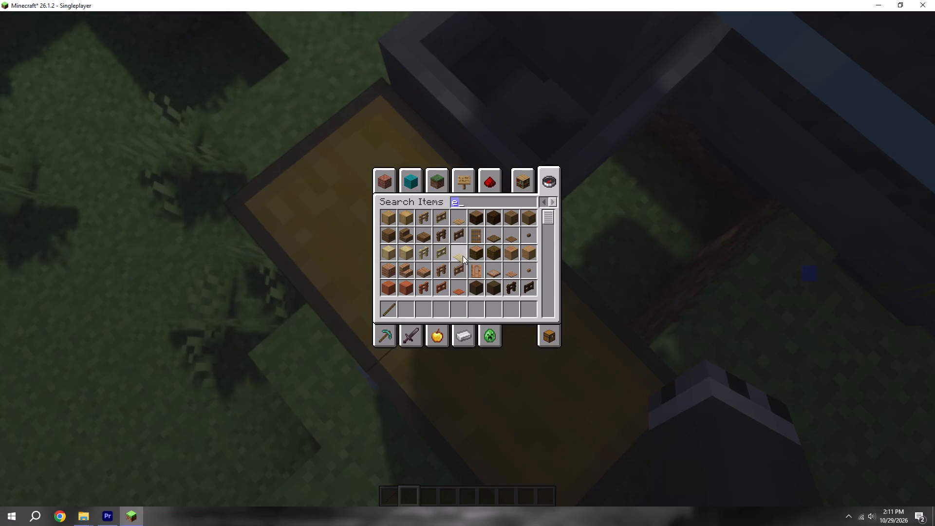
right_click(461, 254)
key("e")
right_click(456, 252)
key("e")
key("e")
right_click(456, 252)
key("e")
right_click(453, 253)
key("Escape")
key("e")
right_click(467, 259)
key("e")
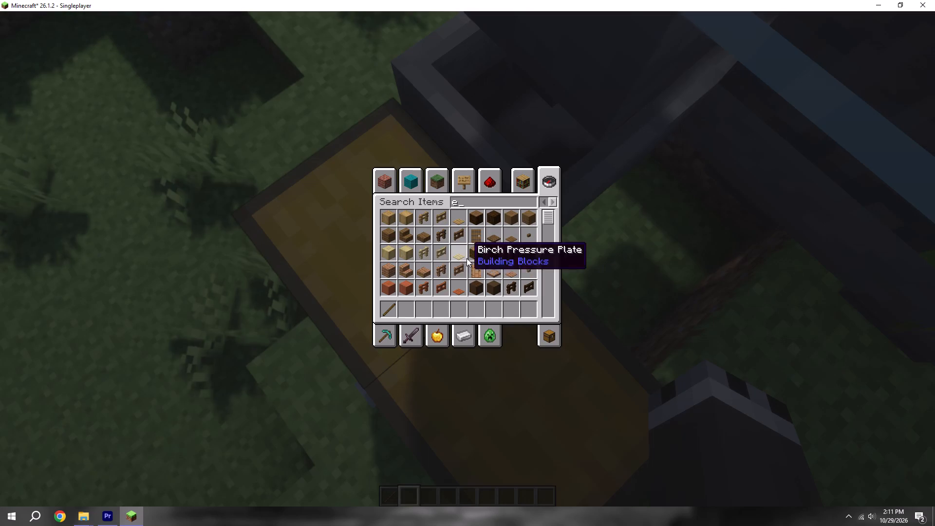
right_click(467, 258)
key("e")
key("Escape")
right_click(467, 259)
key("e")
right_click(467, 259)
key("e")
right_click(467, 258)
key("e")
right_click(467, 259)
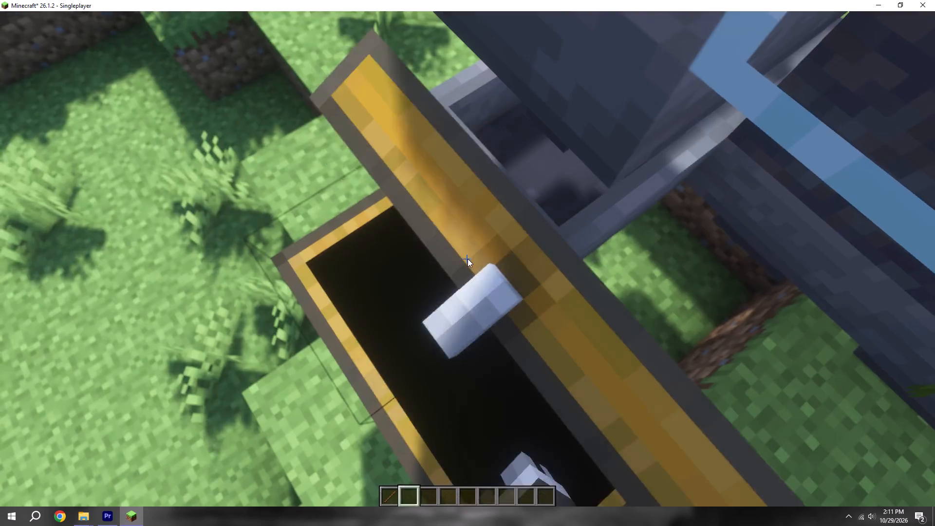
key("e")
right_click(467, 259)
key("e")
right_click(467, 259)
key("e")
right_click(467, 259)
key("e")
right_click(467, 259)
key("e")
right_click(467, 259)
key("e")
right_click(467, 259)
key("e")
right_click(467, 259)
key("e")
right_click(467, 259)
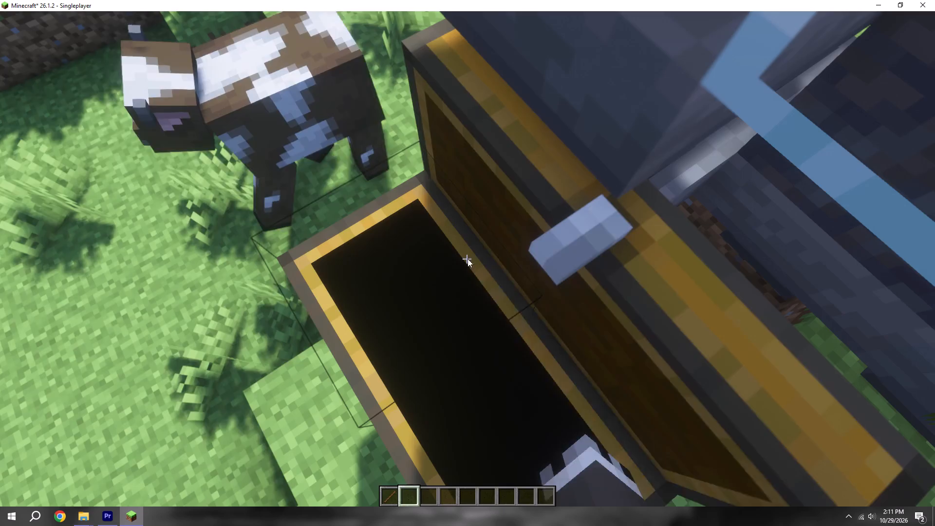
key("e")
right_click(467, 259)
key("e")
right_click(467, 259)
key("e")
key("e")
right_click(467, 259)
key("e")
right_click(467, 259)
key("e")
right_click(467, 259)
key("e")
right_click(467, 259)
key("e")
right_click(467, 259)
right_click(466, 259)
key("e")
key("e")
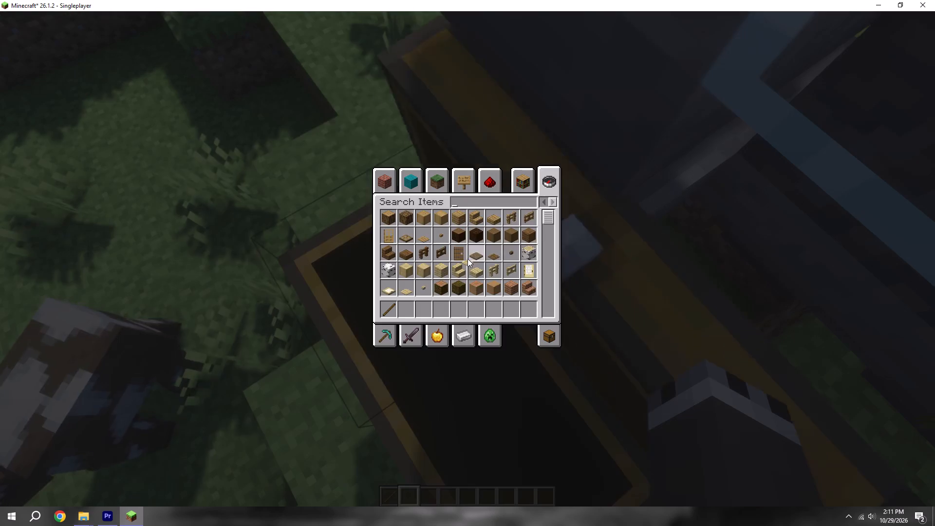
right_click(467, 259)
key("e")
key("e")
right_click(439, 253)
key("Escape")
Save and quit the world to the title screen and save the recorded replay under its default name.
key("Escape")
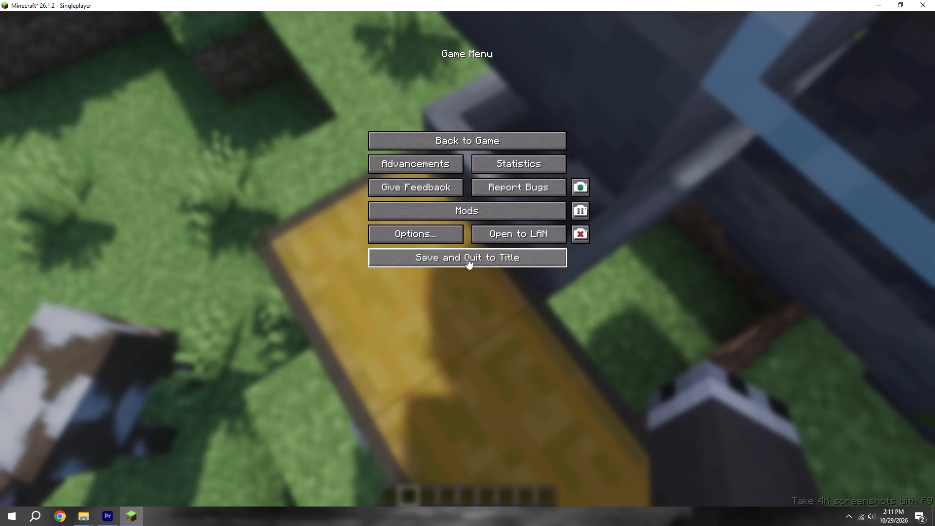
left_click(467, 259)
left_click(413, 310)
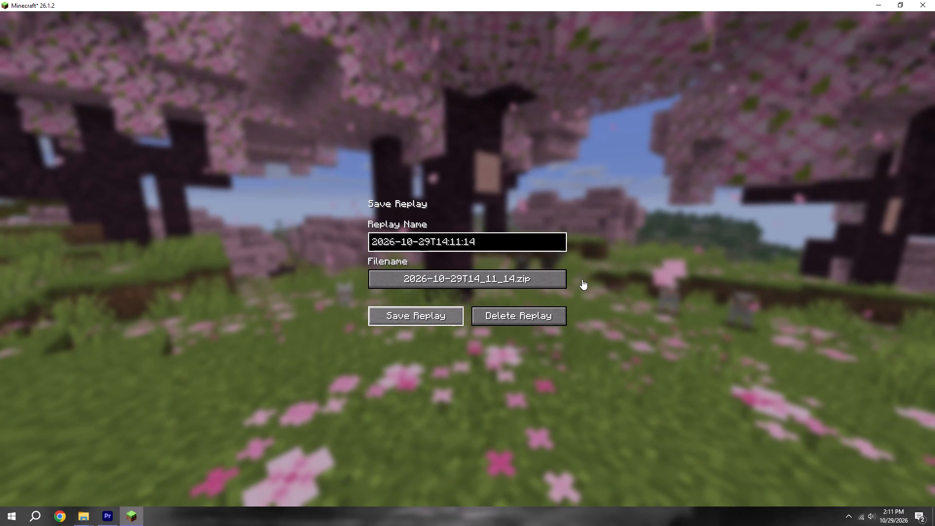
Open the most recently recorded replay from the Flashback replay list.
left_click(585, 244)
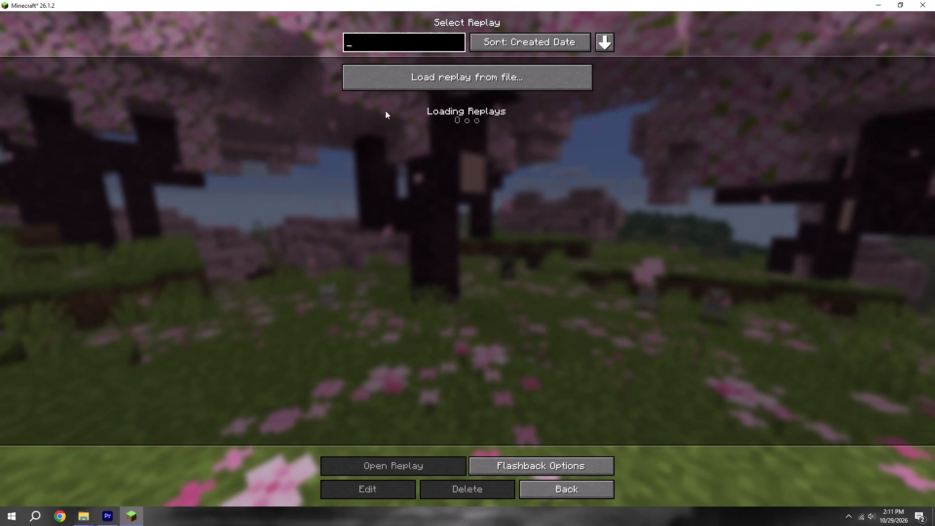
left_click(385, 111)
left_click(368, 113)
left_click(361, 112)
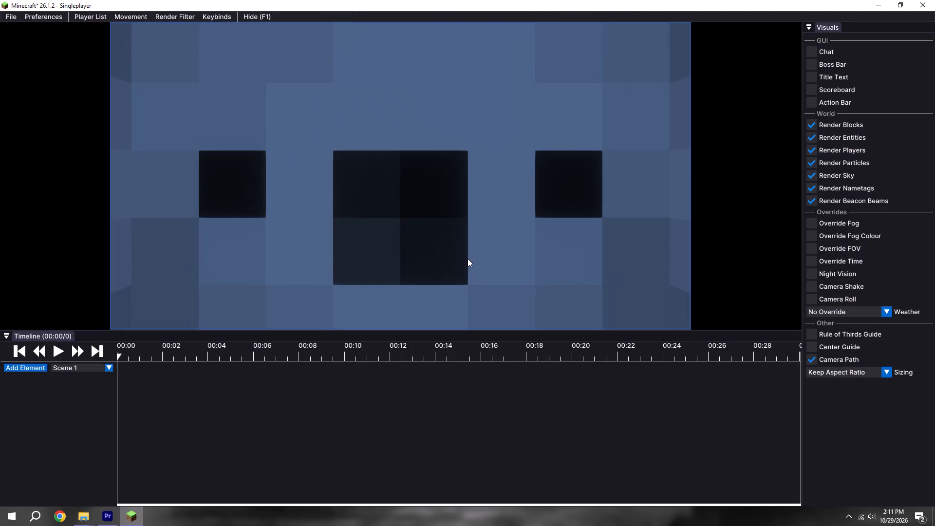
Back the camera away from the player and lower the field of view in the game options.
type("sd")
key("s")
key("Escape")
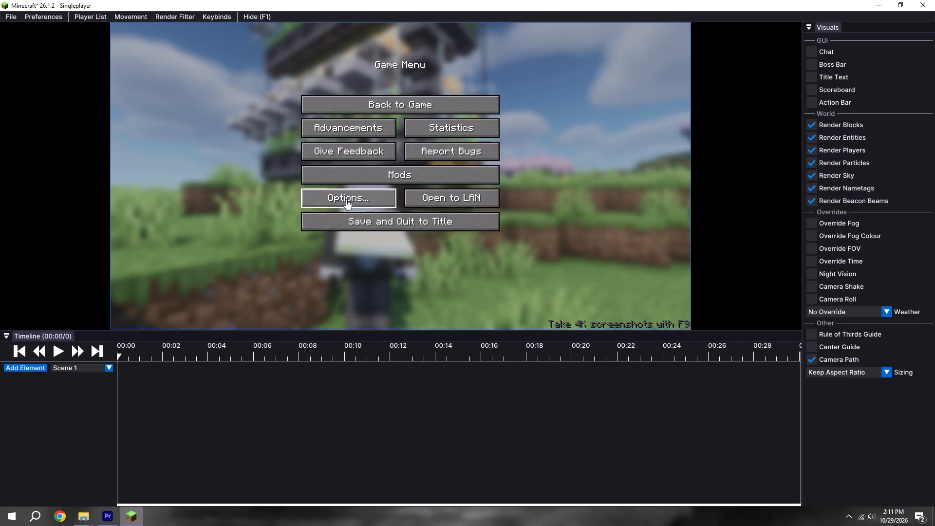
left_click(346, 199)
left_click_drag(291, 58, 84, 60)
key("Escape")
key("Escape")
Fly the replay camera back and up to frame the farm's corner with its hopper column and collection chest.
key("F1")
key("F1")
left_click_drag(486, 251, 467, 259)
key("s")
key("space")
key("d")
key("space")
key("s")
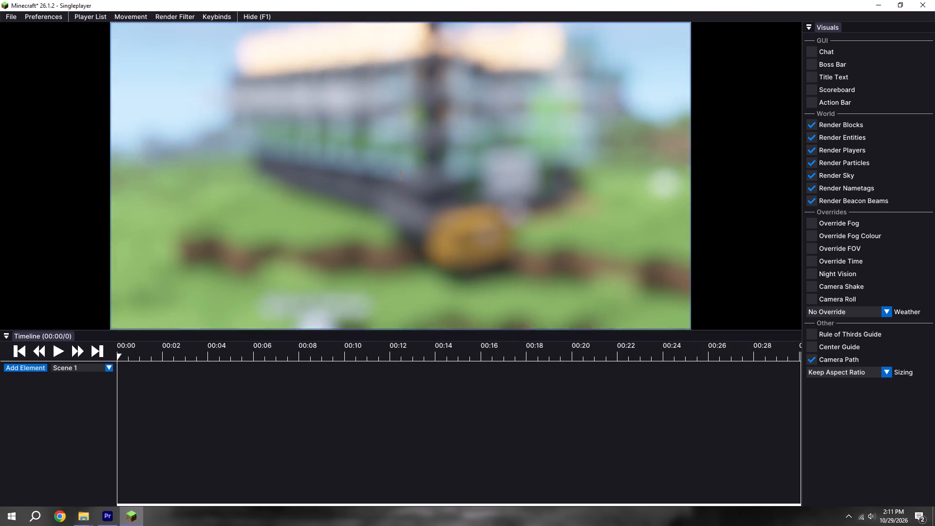
left_click_drag(467, 259, 467, 259)
key("space")
key("space")
type("ws")
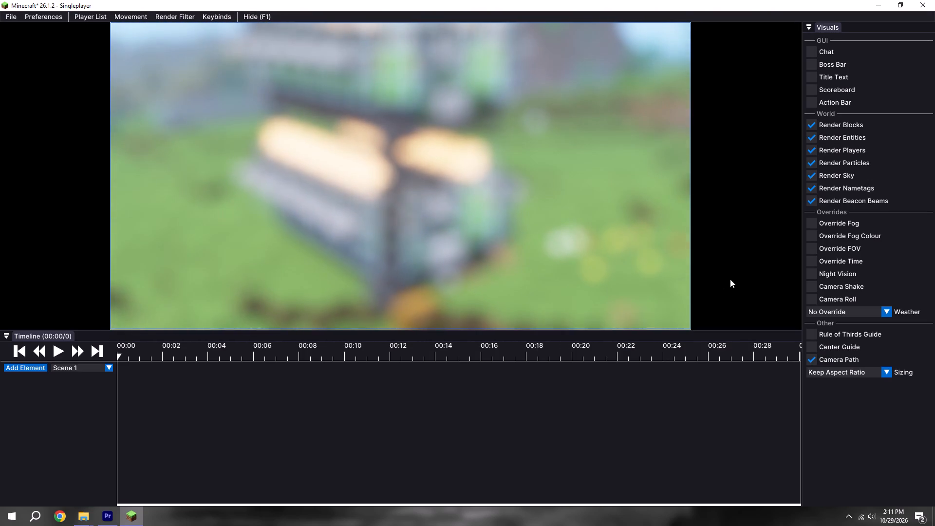
Turn on the Rule of Thirds guide in the replay viewport.
left_click(814, 336)
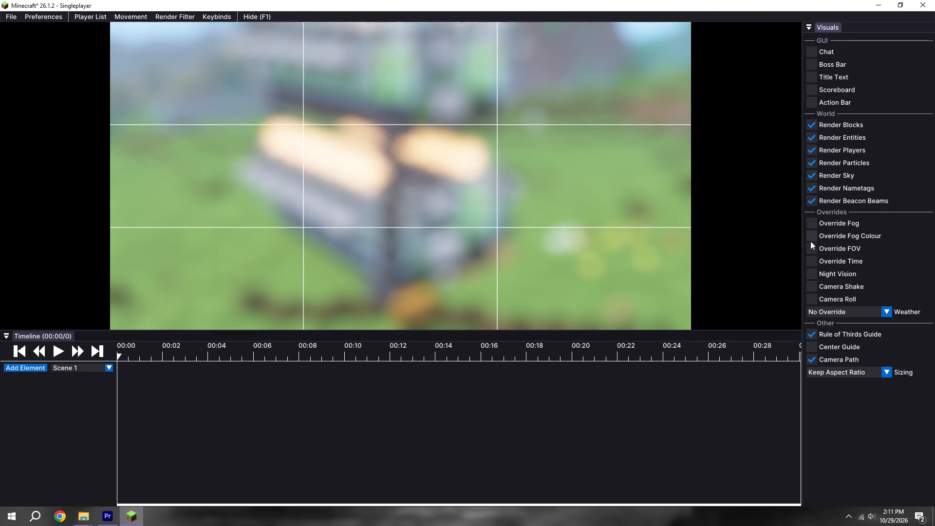
Override the replay's time of day and set it to 2700.
left_click(813, 255)
left_click(813, 262)
left_click(823, 270)
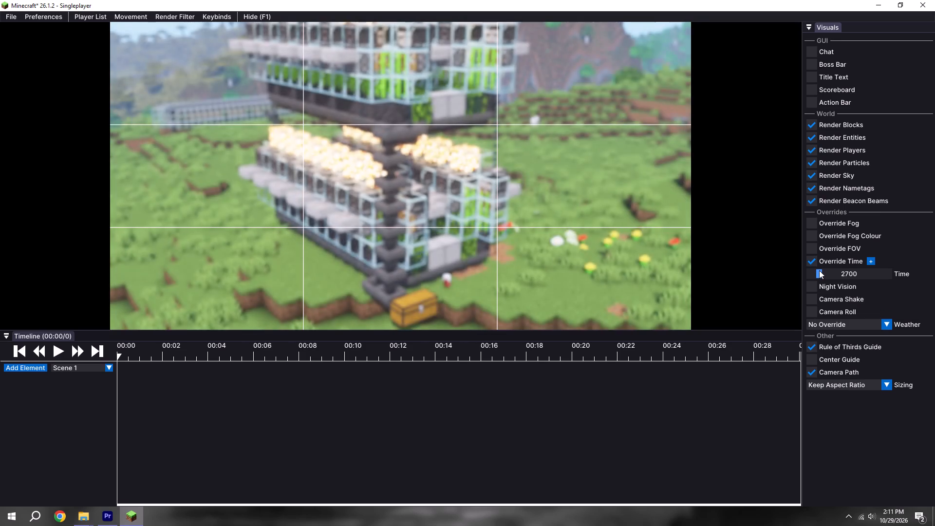
Fly the replay camera back and up until both tiers of the farm and the collection chest fit in frame.
left_click_drag(532, 221, 467, 258)
key("a")
key("space")
key("s")
key("s")
key("s")
key("s")
key("s")
key("s")
key("s")
key("s")
key("s")
key("s")
key("s")
key("s")
key("s")
key("s")
key("s")
key("s")
key("s")
key("s")
key("s")
key("s")
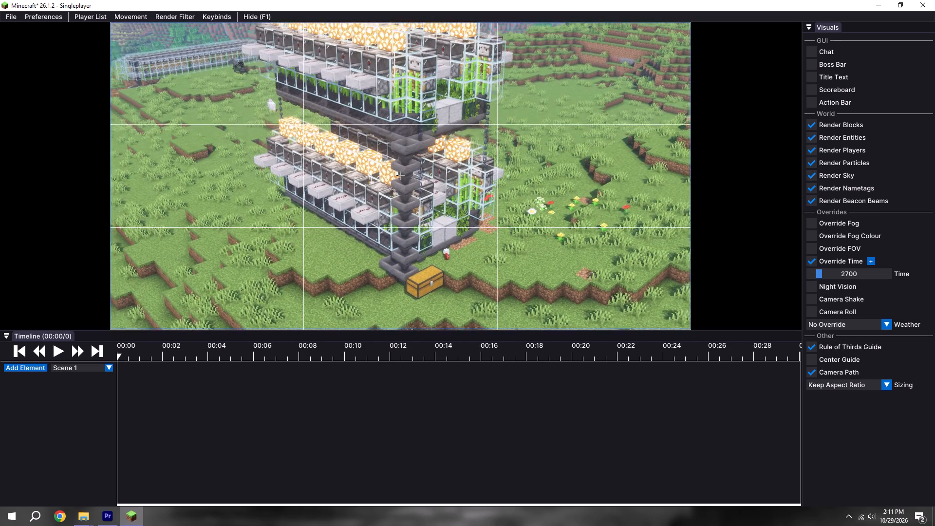
left_click_drag(467, 258, 467, 258)
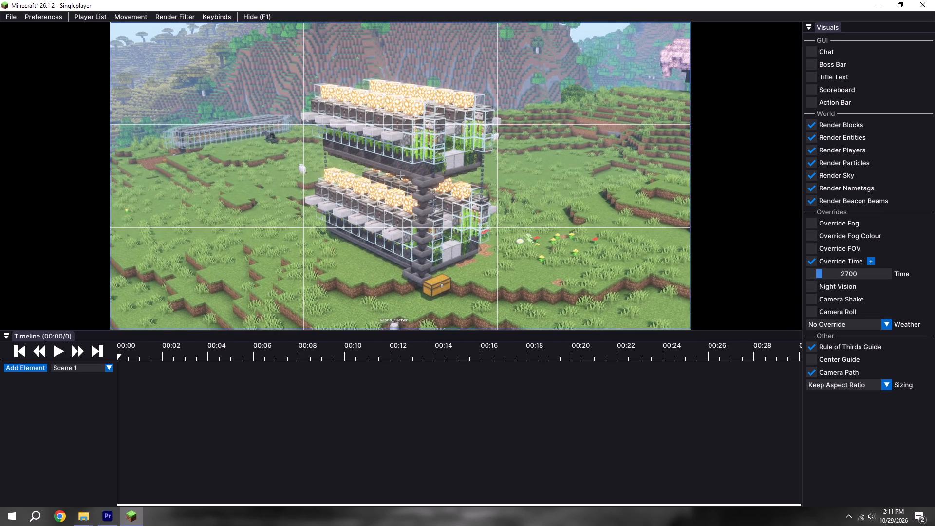
left_click_drag(467, 258, 467, 259)
Move the replay playhead to tick 53, between 00:02 and 00:03.
left_click(176, 341)
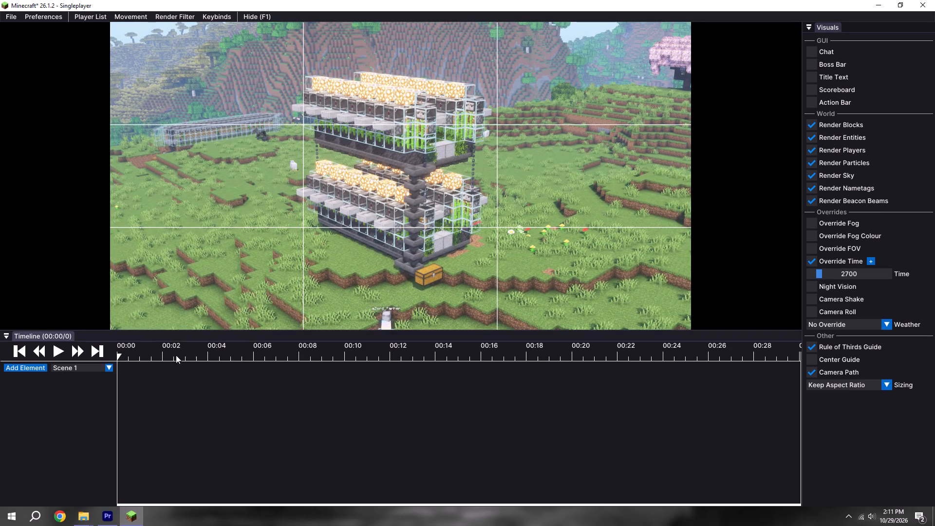
left_click(176, 356)
Turn off rendering of beacon beams and nametags.
left_click(819, 203)
left_click(809, 188)
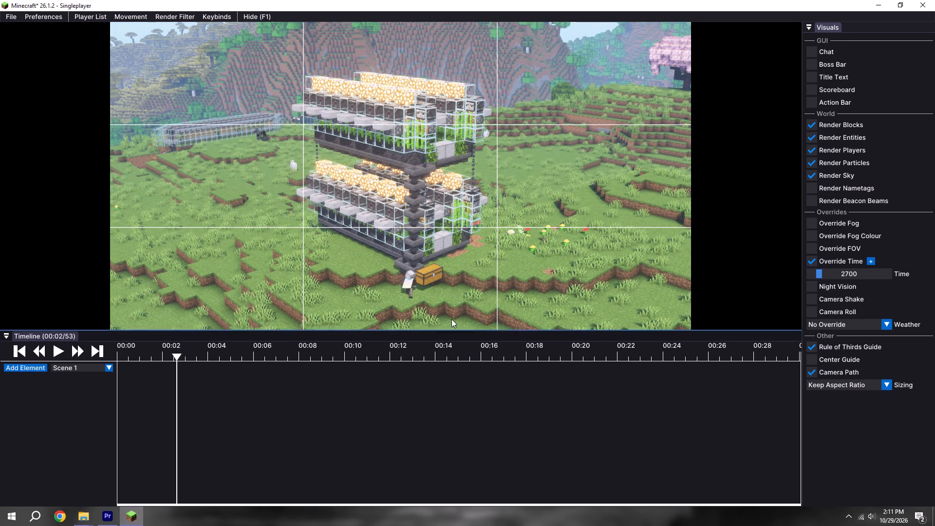
Pull the camera farther back so the whole farm sits in the central third with more terrain around it.
left_click_drag(359, 306, 467, 259)
type("s")
key("space")
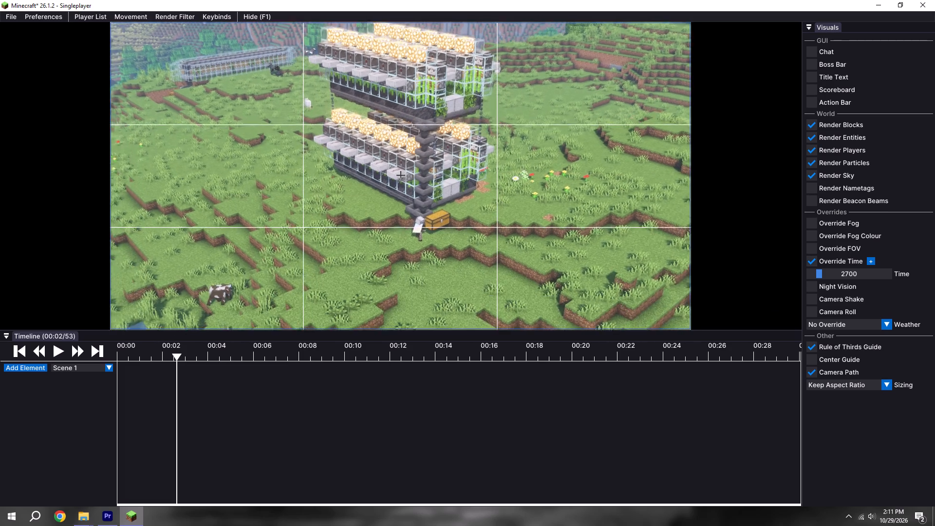
left_click_drag(467, 259, 467, 258)
type("s")
key("space")
type("s wws")
left_click_drag(467, 258, 467, 259)
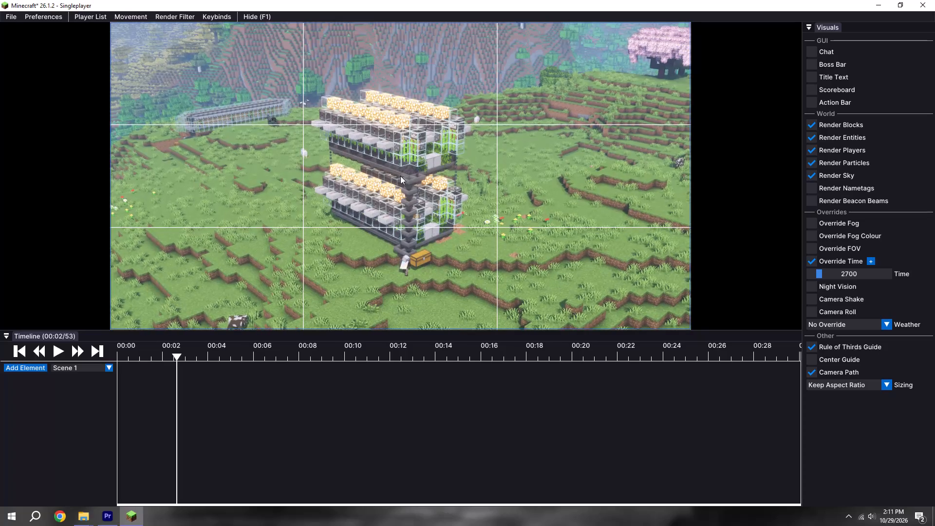
Add a Camera track with a keyframe at tick 53 and mark the render In point there.
left_click(32, 368)
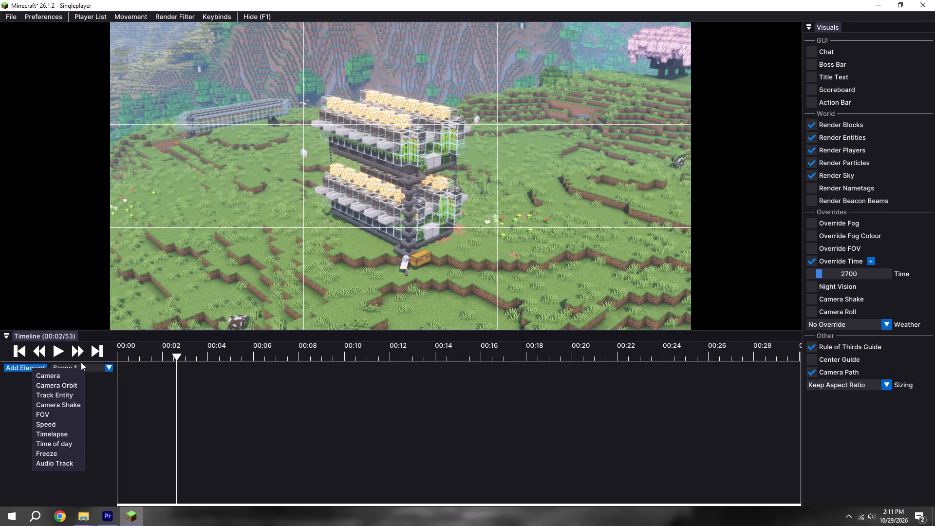
left_click(70, 377)
left_click(110, 365)
key("i")
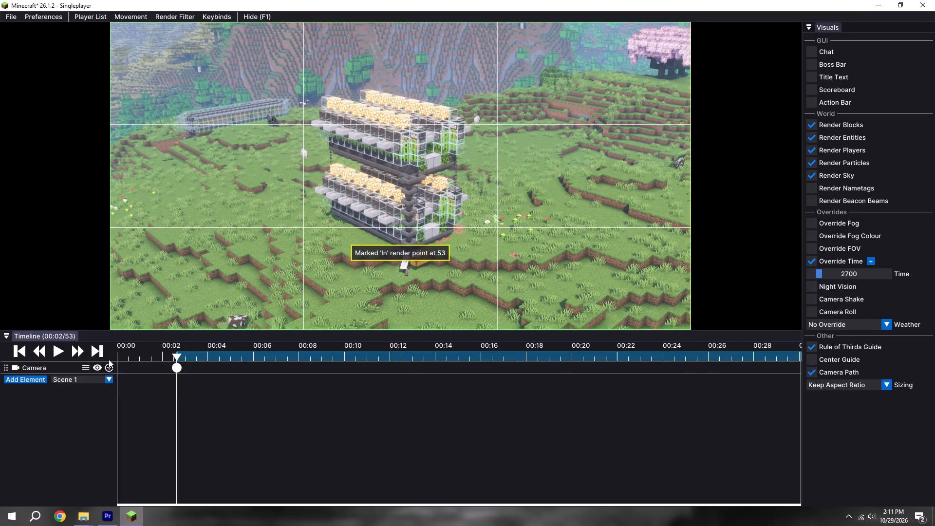
Add a second camera keyframe at tick 187 from a higher viewpoint circled toward the farm's chest end.
left_click_drag(241, 353, 313, 359)
key("w")
left_click_drag(491, 281, 467, 259)
key("d")
key("space")
key("space")
key("space")
key("space")
key("space")
key("space")
key("space")
key("space")
key("space")
key("space")
key("space")
key("space")
key("space")
key("space")
key("space")
key("space")
key("space")
key("space")
key("space")
key("space")
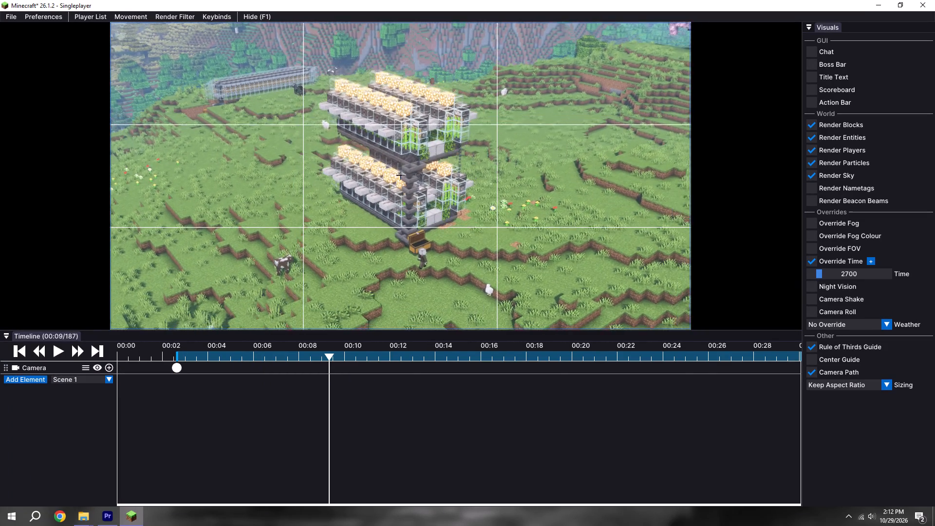
left_click_drag(467, 259, 467, 259)
key("a")
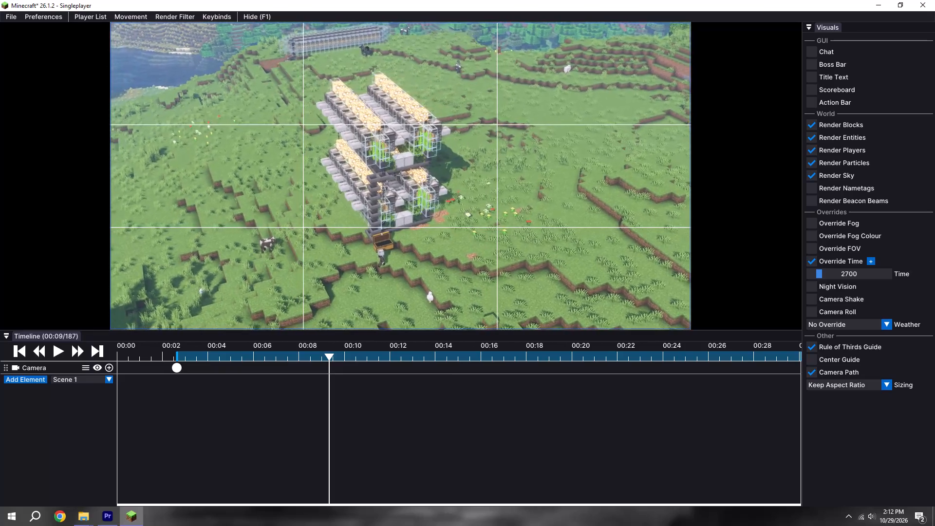
left_click_drag(467, 259, 467, 259)
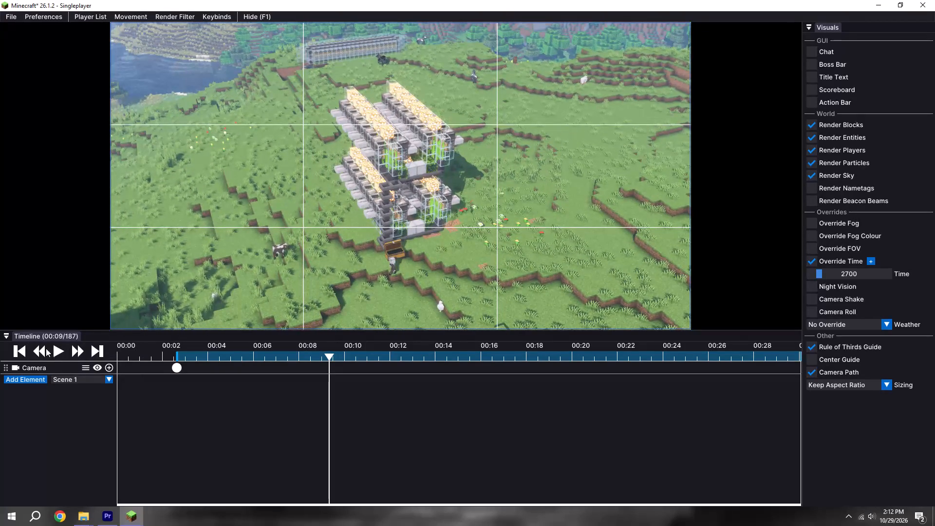
left_click(105, 368)
Move the second camera keyframe to about 00:16 and mark the render Out point at tick 320.
left_click_drag(328, 363, 476, 376)
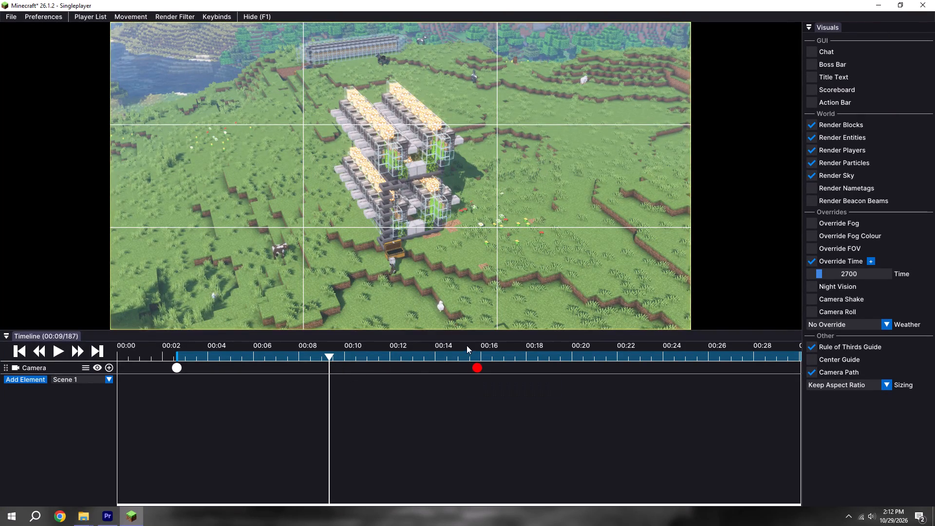
left_click_drag(469, 344, 481, 346, "shift")
key("o")
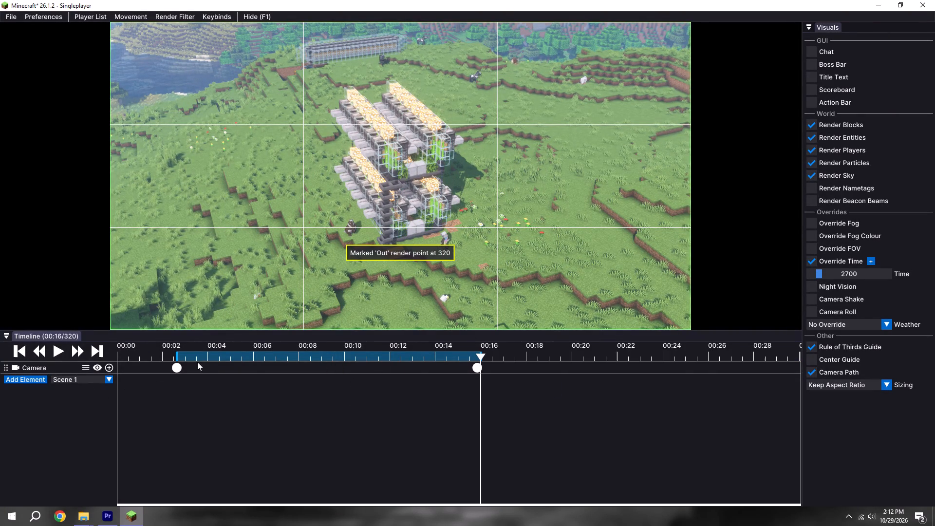
Play back the camera move from the first keyframe.
left_click_drag(199, 358, 178, 354, "shift")
left_click(56, 346)
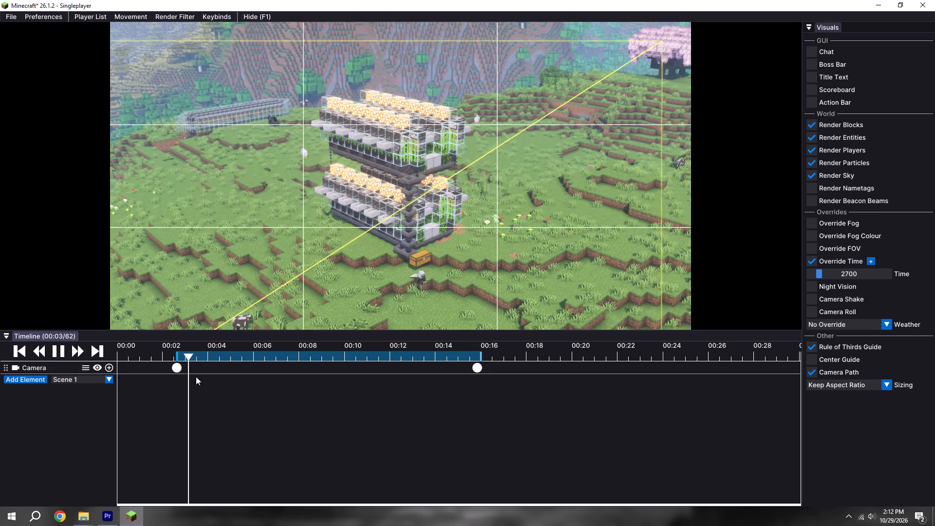
Change the interpolation type of both camera keyframes to Linear.
left_click_drag(566, 415, 143, 324)
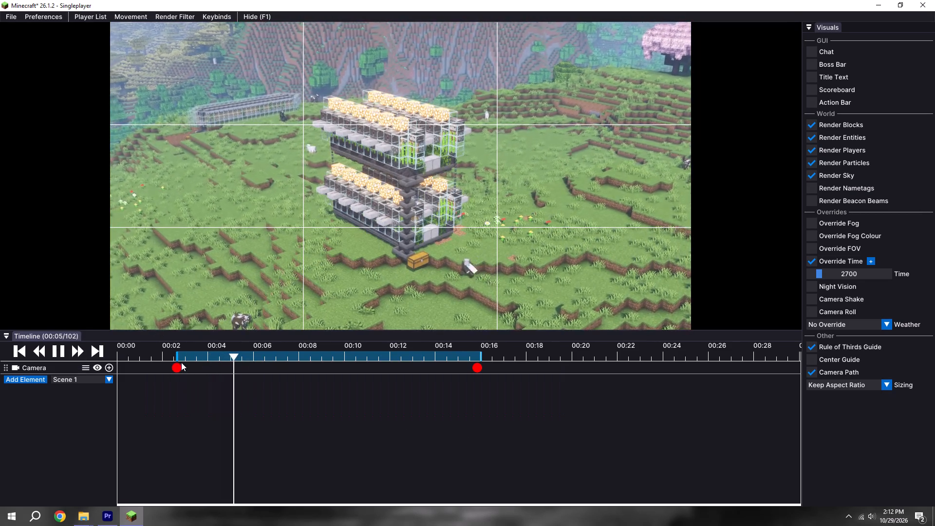
right_click(180, 363)
left_click(215, 420)
left_click(207, 444)
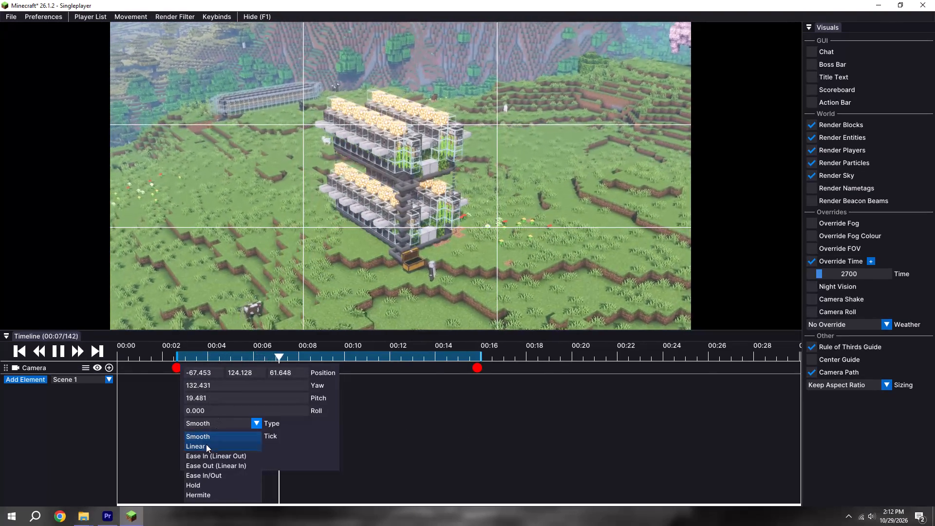
left_click(142, 420)
left_click(355, 434)
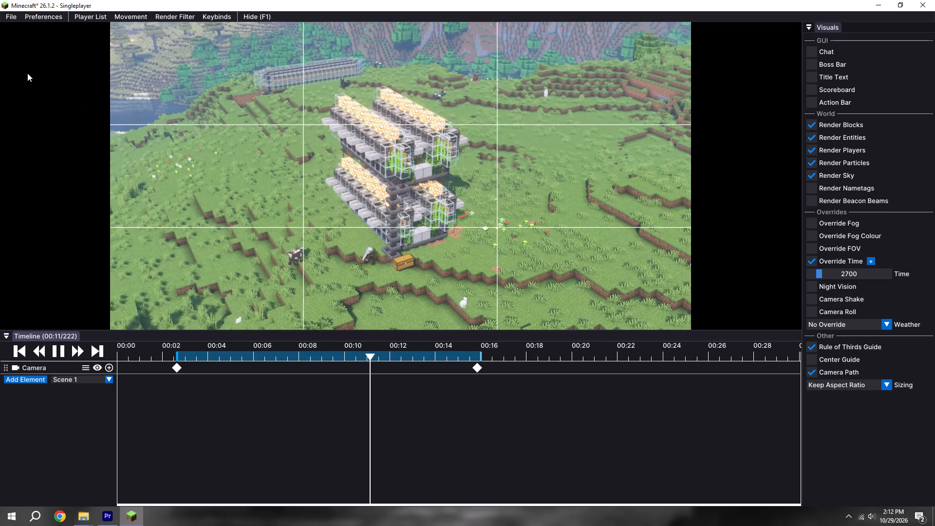
Export the marked range to MP4 video with audio recording off, naming the file "sugercane farmm".
left_click(5, 15)
left_click(41, 33)
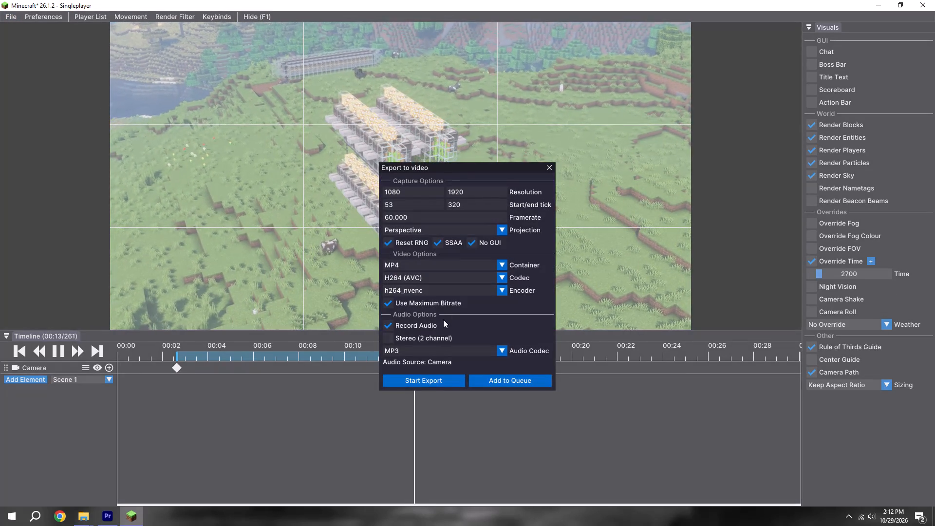
left_click(422, 381)
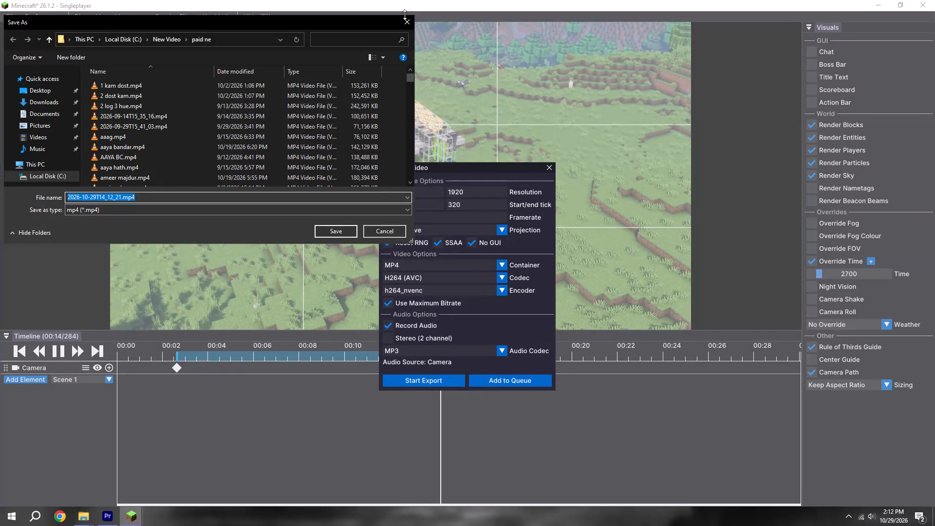
left_click(403, 19)
left_click(400, 326)
left_click(416, 346)
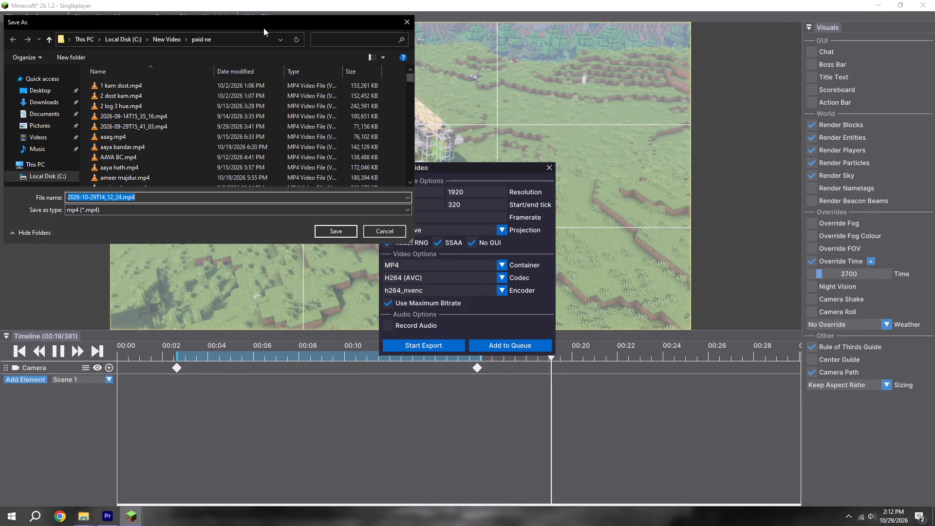
key("BackSpace")
type("sugercane farmm")
left_click(341, 237)
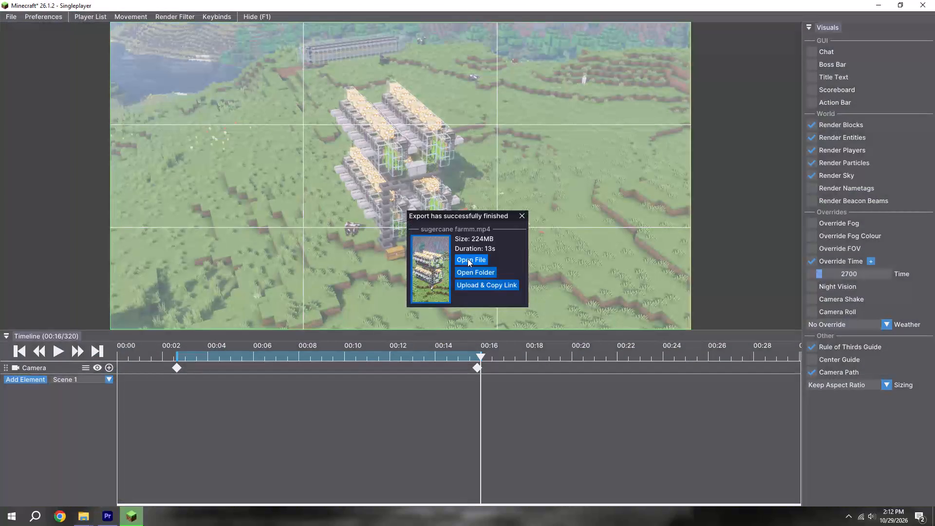
Open the folder that contains the exported video.
left_click(479, 272)
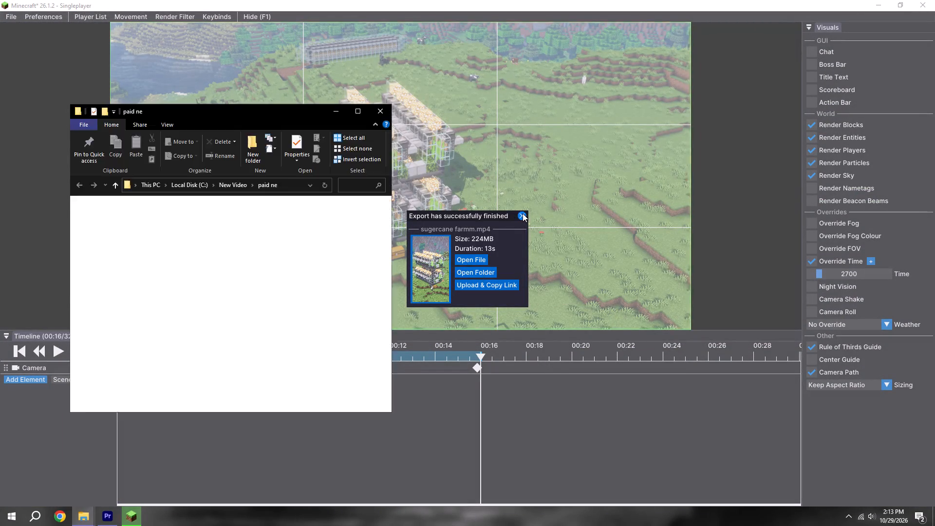
Dismiss the export summary and leave the replay for the Minecraft title screen.
left_click(523, 213)
key("Escape")
left_click(367, 215)
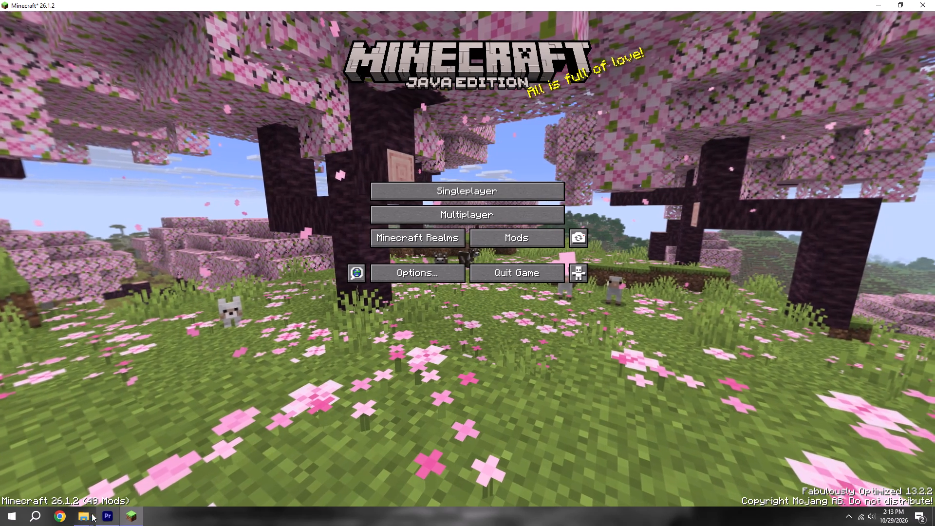
Switch to Premiere Pro, return the server prii khushh sequence's playhead to the start and save the project.
left_click(107, 523)
left_click_drag(161, 289, 69, 308)
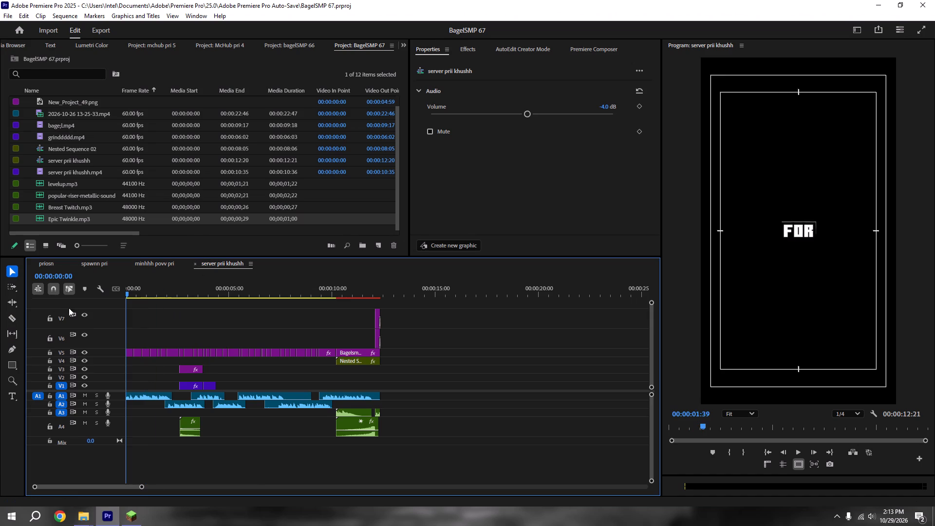
left_click_drag(69, 308, 54, 302)
scroll(212, 335, "down", 5, "alt")
key("ctrl+s")
Import mace hit money folow.mp4 from the paid ne folder into the BagelSMP 67 project.
left_click(73, 517)
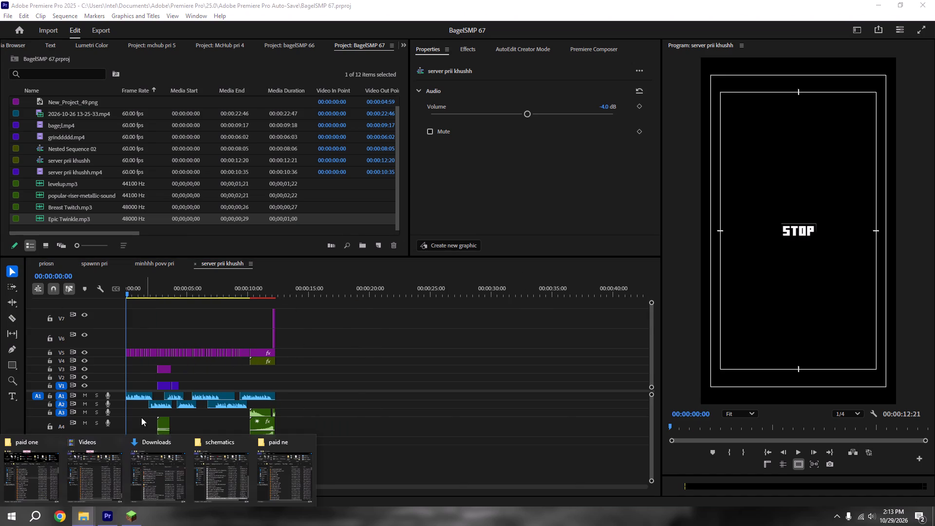
left_click(273, 485)
scroll(235, 259, "up", 5)
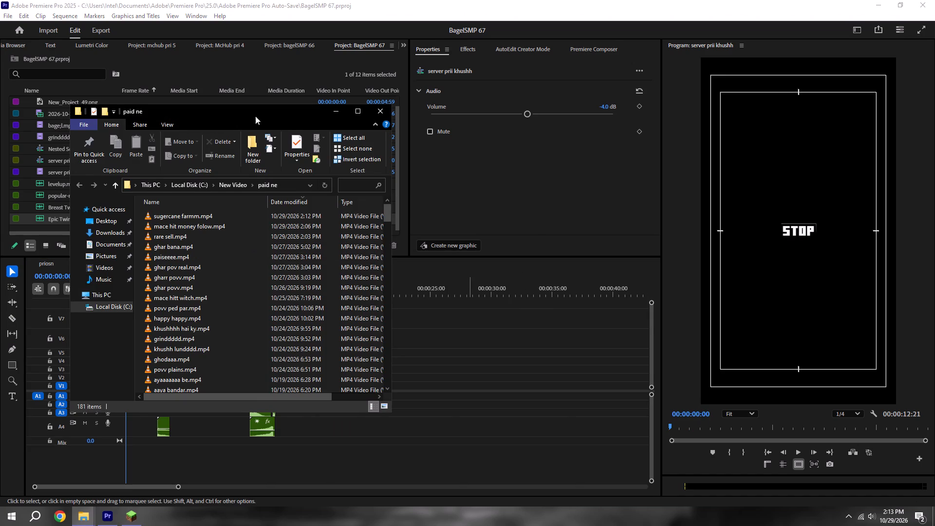
left_click_drag(257, 108, 494, 104)
left_click_drag(274, 107, 563, 44)
scroll(478, 169, "up", 4)
left_click_drag(460, 160, 254, 394)
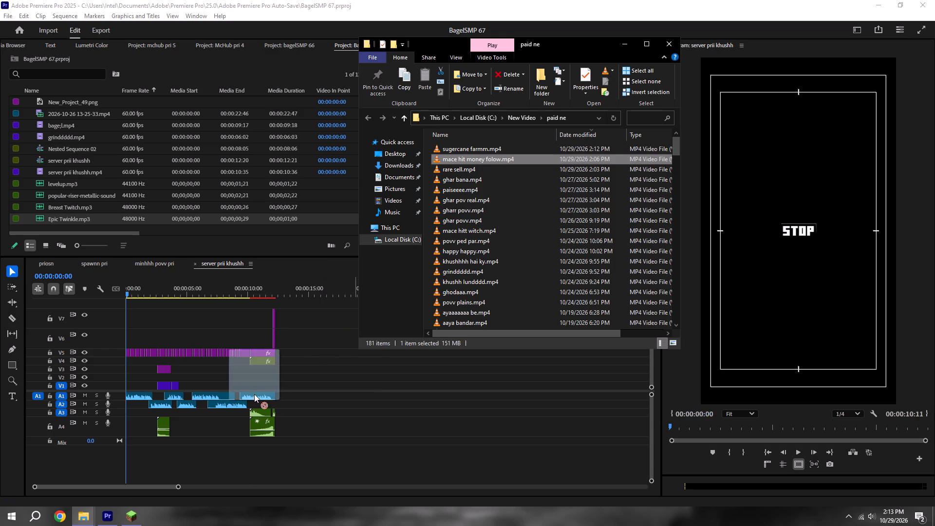
left_click_drag(254, 394, 150, 168)
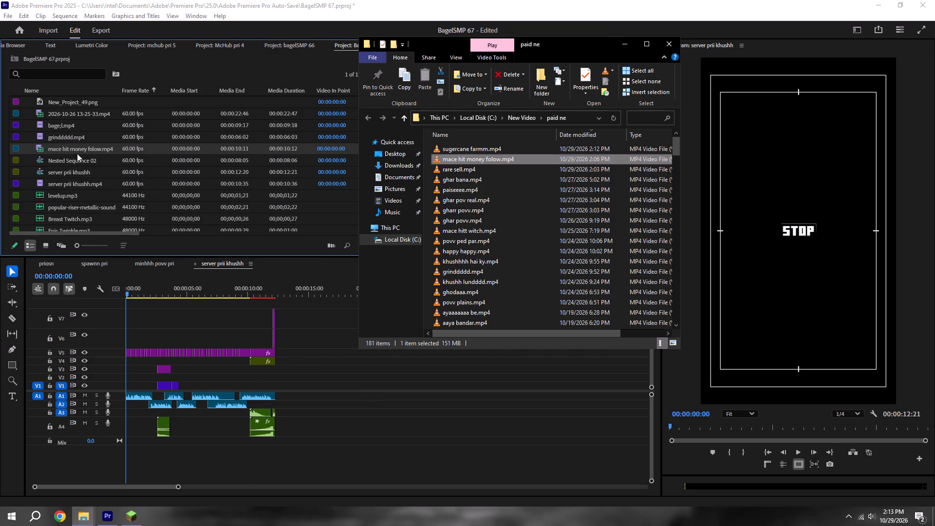
Place mace hit money folow.mp4 on track V2 beyond the existing edit, starting at about 18 seconds.
left_click_drag(73, 148, 344, 346)
left_click_drag(392, 335, 395, 375)
left_click_drag(395, 376, 395, 380)
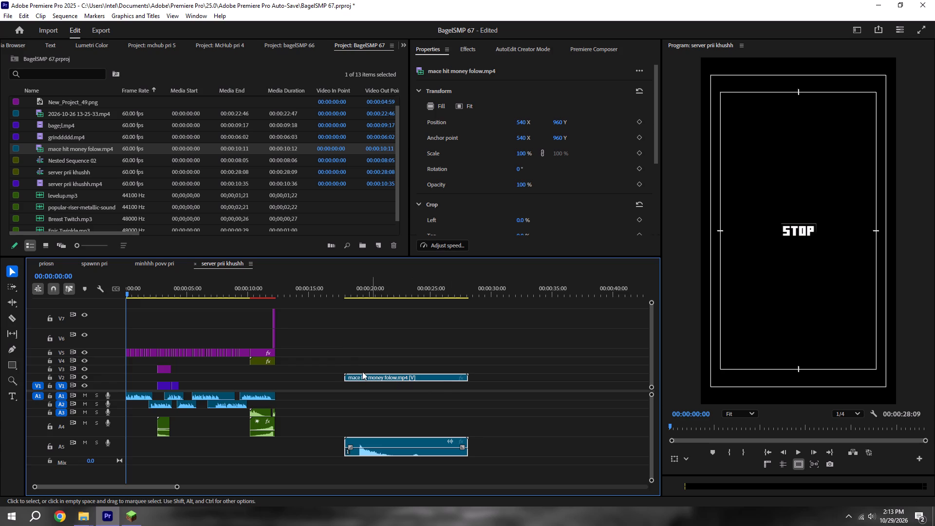
Trim the start of the mace hit clip to where its loud sound begins, at about 19 seconds, and save.
left_click_drag(347, 376, 361, 376)
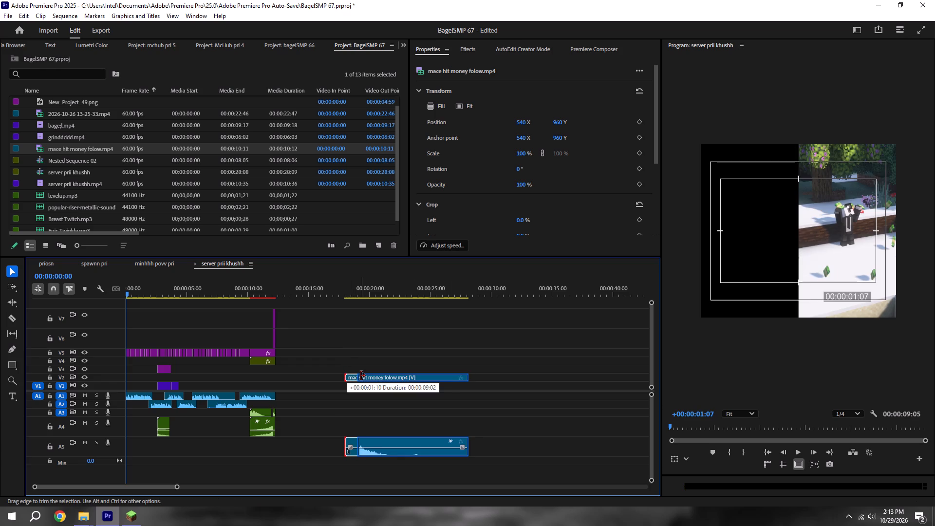
left_click_drag(361, 376, 359, 376)
scroll(362, 380, "up", 16, "alt")
left_click_drag(332, 378, 337, 378)
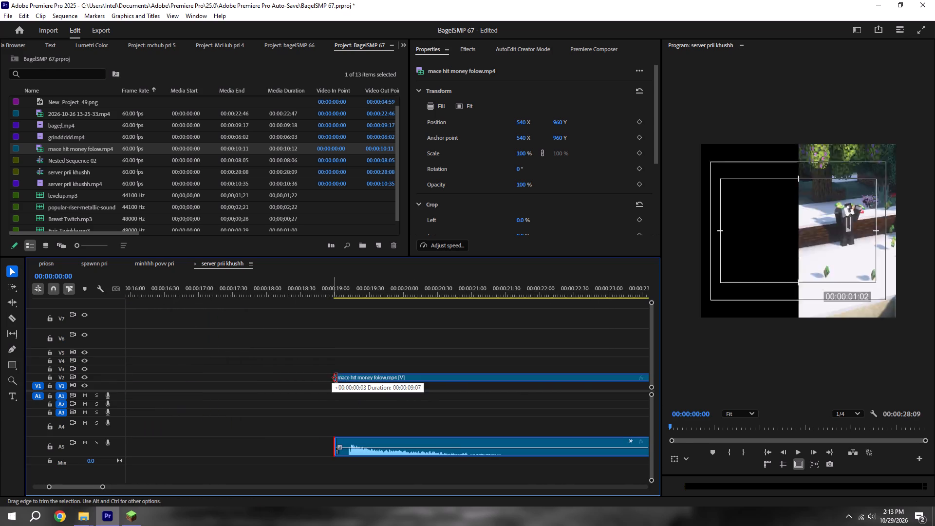
left_click_drag(337, 378, 345, 378)
key("ctrl+s")
left_click(347, 380)
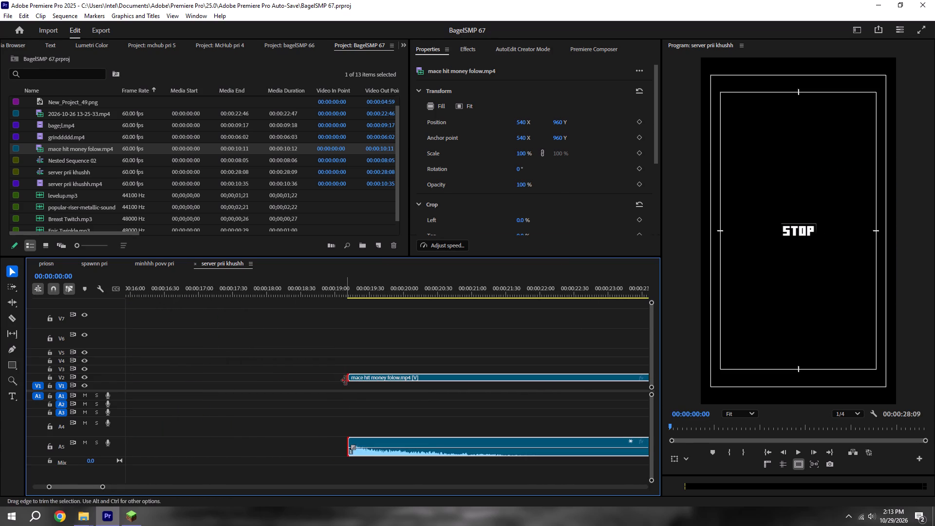
scroll(344, 380, "down", 6, "alt")
key("ctrl+s")
Trim the end of the mace hit clip back to about 00:00:22:28.
scroll(397, 380, "down", 13)
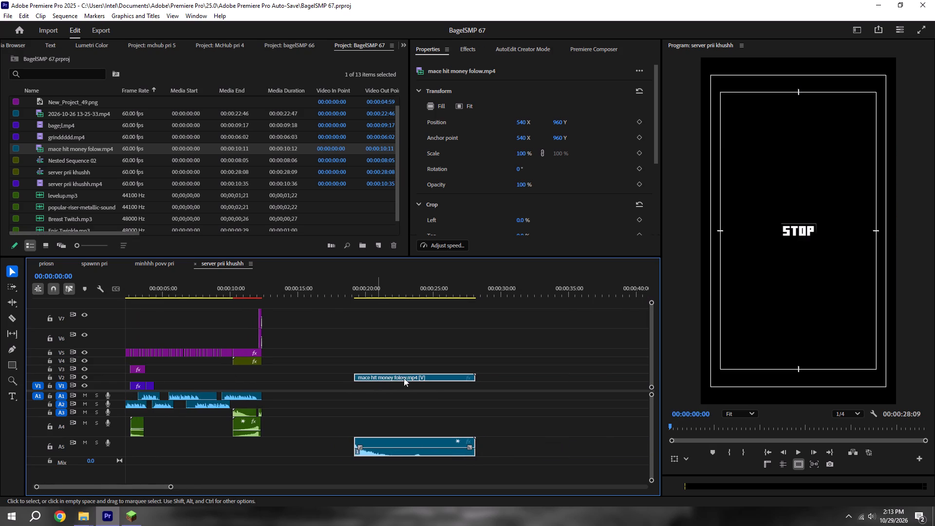
left_click_drag(474, 379, 397, 398)
scroll(378, 396, "up", 4, "alt")
scroll(375, 397, "down", 4, "alt")
scroll(373, 398, "up", 4)
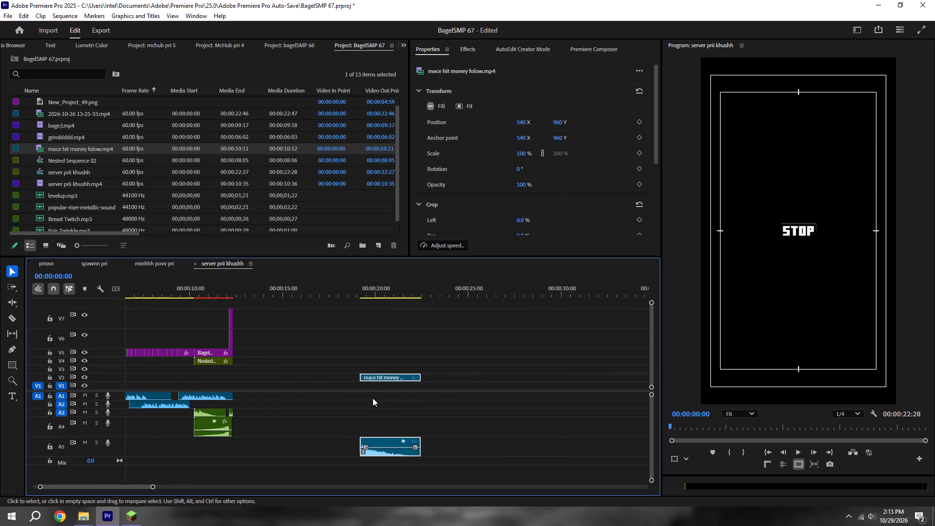
Move the mace hit clip on track V2 to the very start of the sequence and save the project.
scroll(373, 398, "down", 12)
key("ctrl+s")
scroll(293, 394, "up", 13)
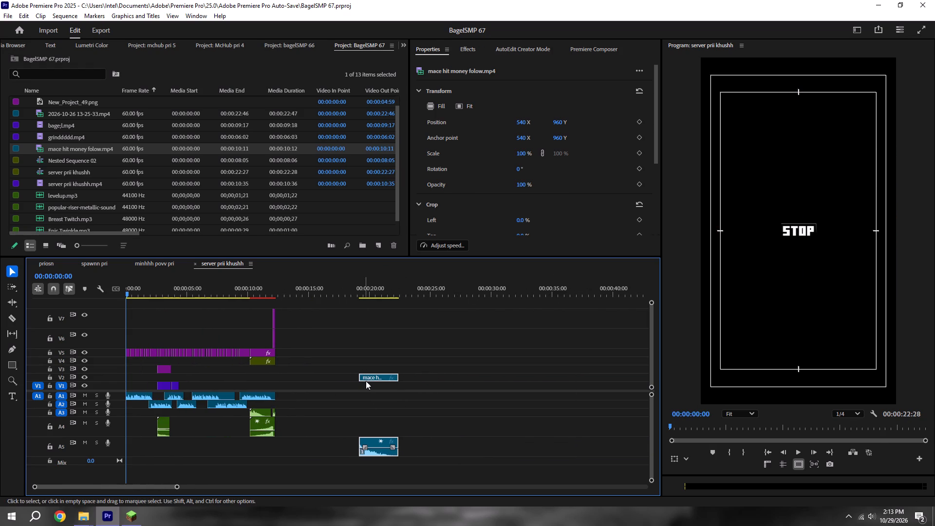
left_click_drag(374, 376, 123, 377)
scroll(128, 365, "up", 11)
key("ctrl+s")
Trim the end of the mace hit clip back to where the bagel clip starts, at about 00:00:02:36.
key("space")
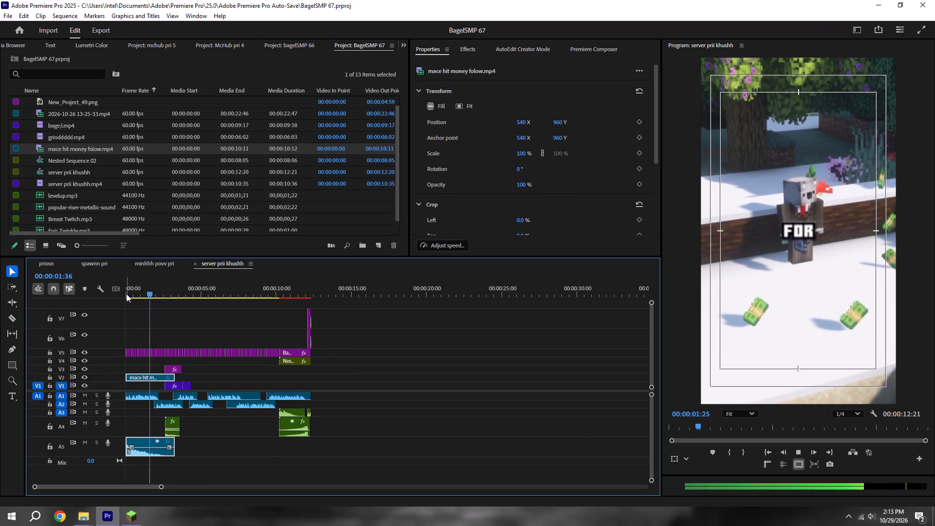
key("space")
scroll(185, 332, "up", 11, "alt")
scroll(192, 372, "up", 11)
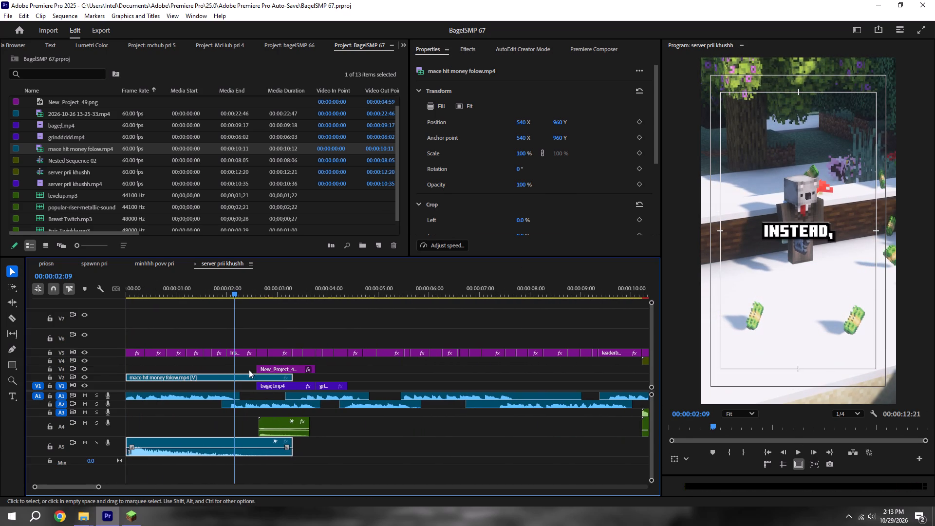
key("space")
key("space")
left_click_drag(290, 376, 262, 375)
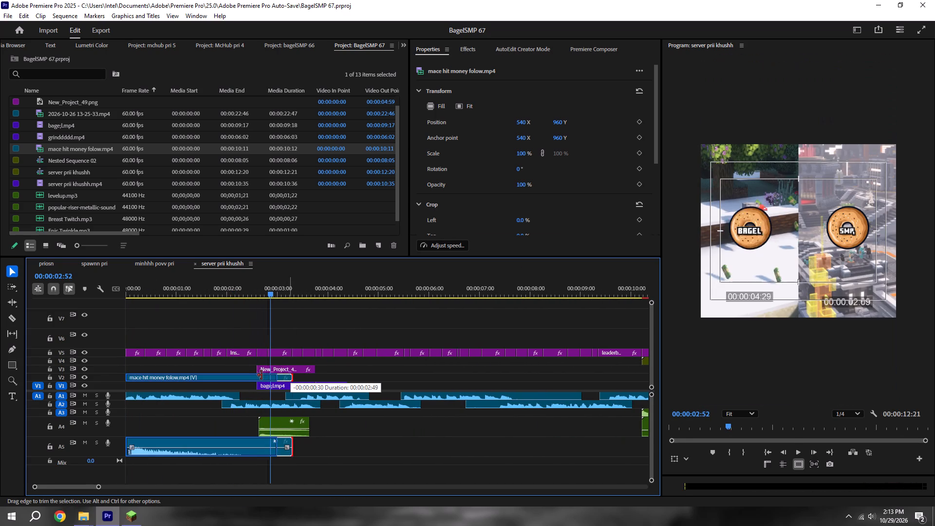
left_click_drag(262, 375, 254, 375)
Move the mace hit clip's video down to track V1, directly before the bagel clip, and save.
left_click_drag(201, 379, 198, 390)
key("ctrl+s")
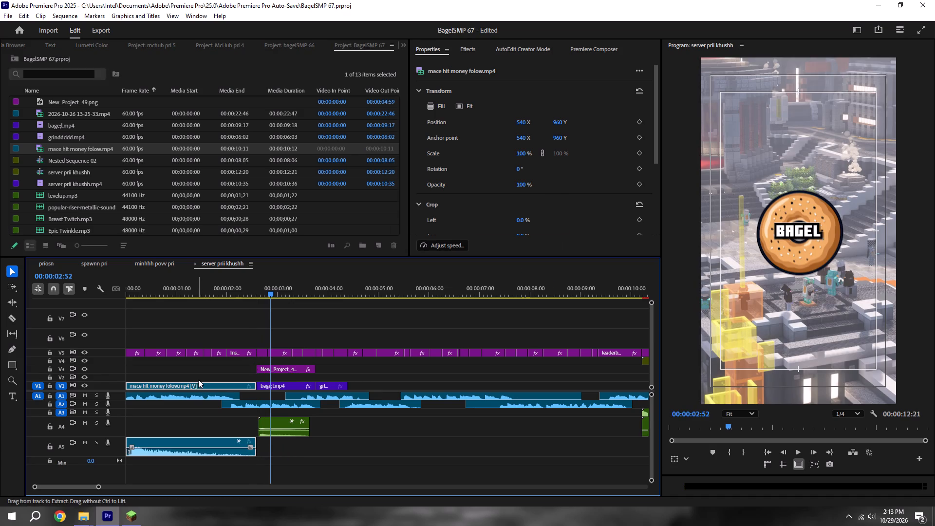
left_click(259, 288, "shift")
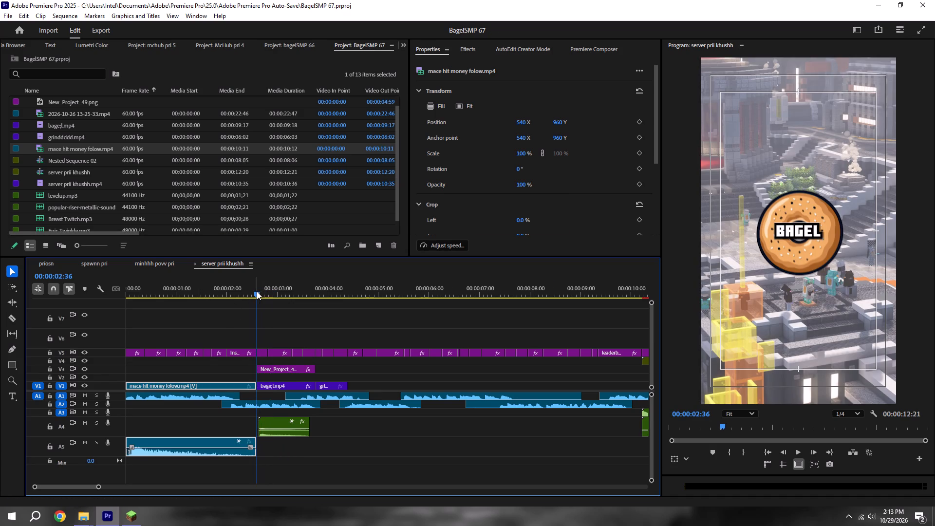
key("ctrl+s")
scroll(256, 292, "down", 6, "alt")
key("ctrl+s")
Play the opening of the edit through the end of the grind clip to review the shots against the captions.
left_click_drag(190, 286, 28, 307)
scroll(190, 314, "down", 5, "alt")
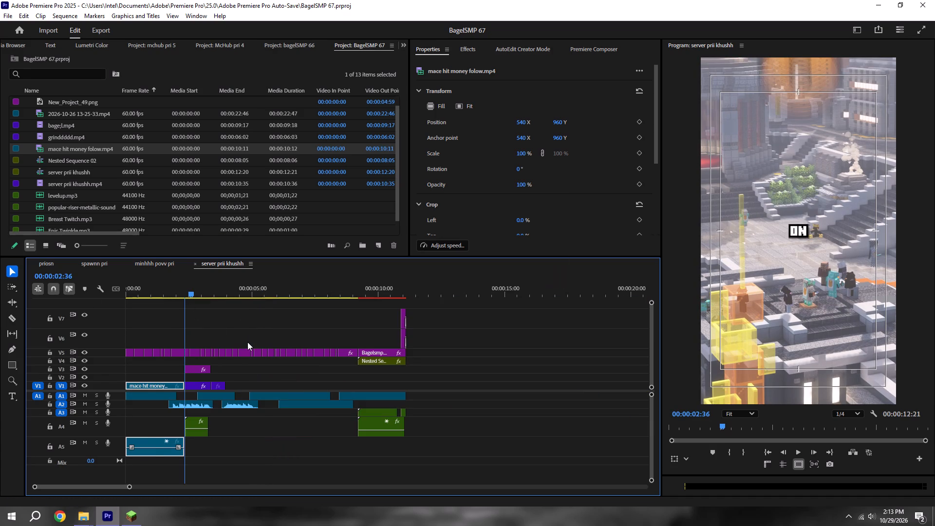
key("ctrl+s")
scroll(207, 376, "up", 5)
key("space")
scroll(200, 383, "up", 6, "alt")
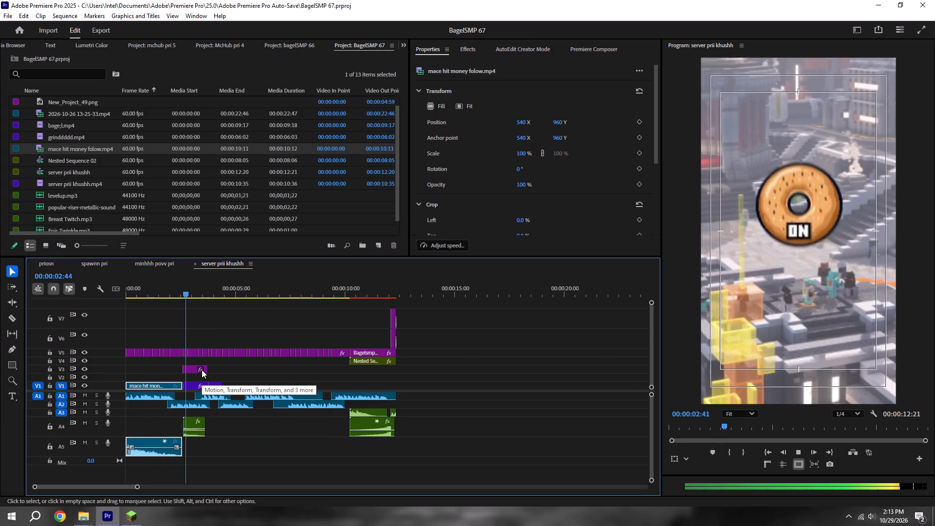
key("space")
key("space")
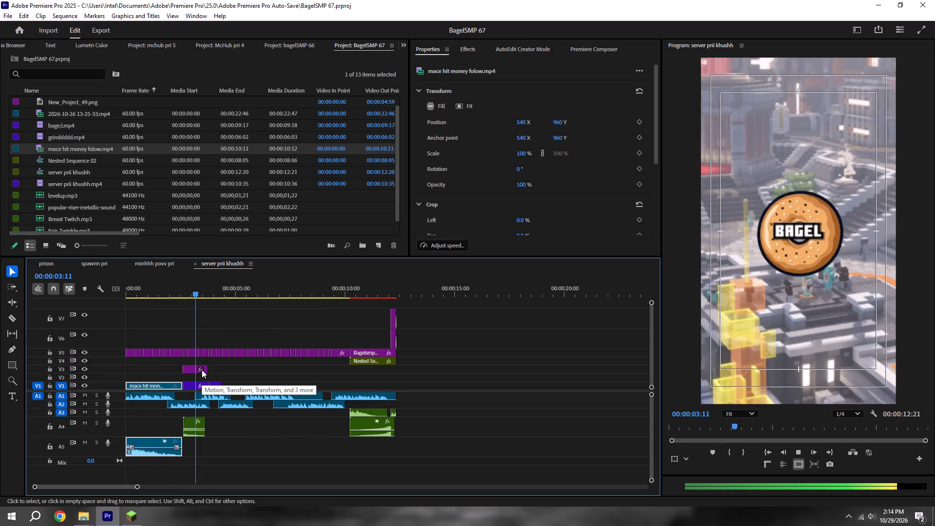
key("space")
key("space")
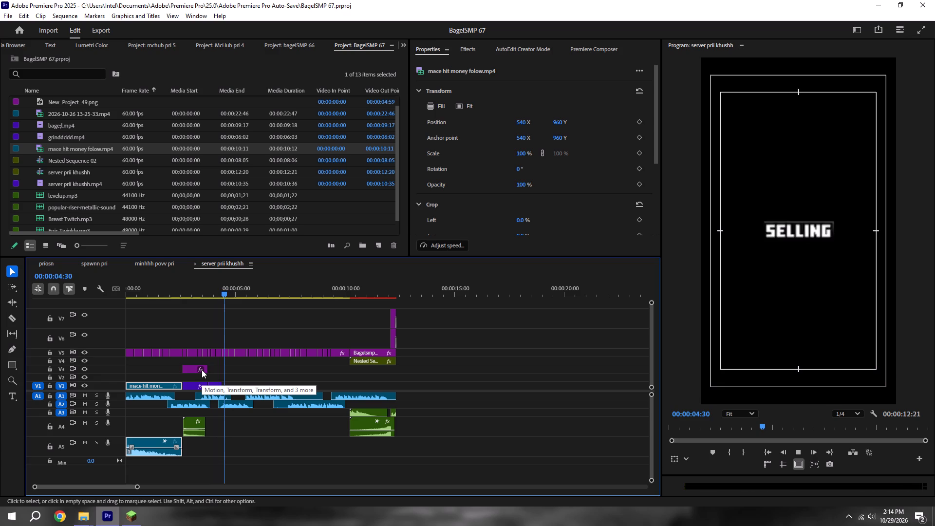
key("space")
Import rare sell.mp4 from the paid ne folder onto track V1, a short distance after the grind clip.
scroll(227, 366, "up", 11, "alt")
left_click(218, 293, "shift")
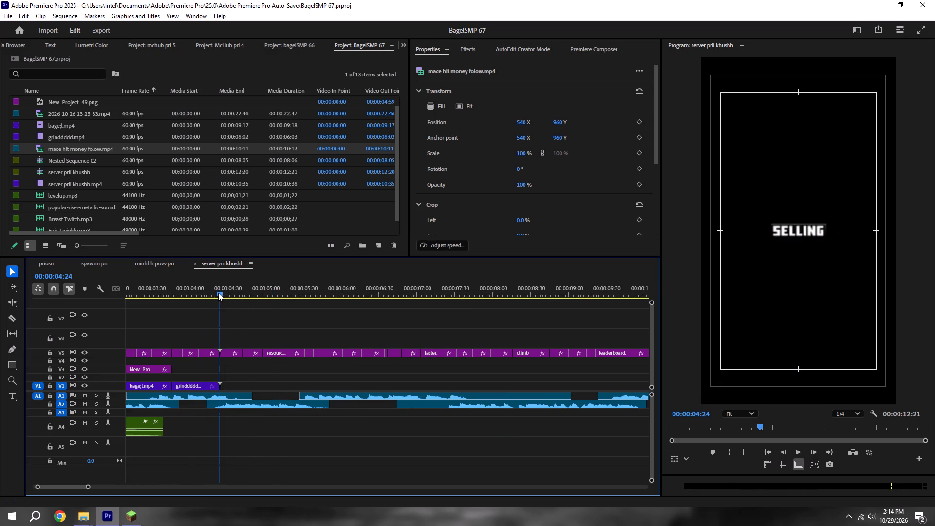
left_click(86, 513)
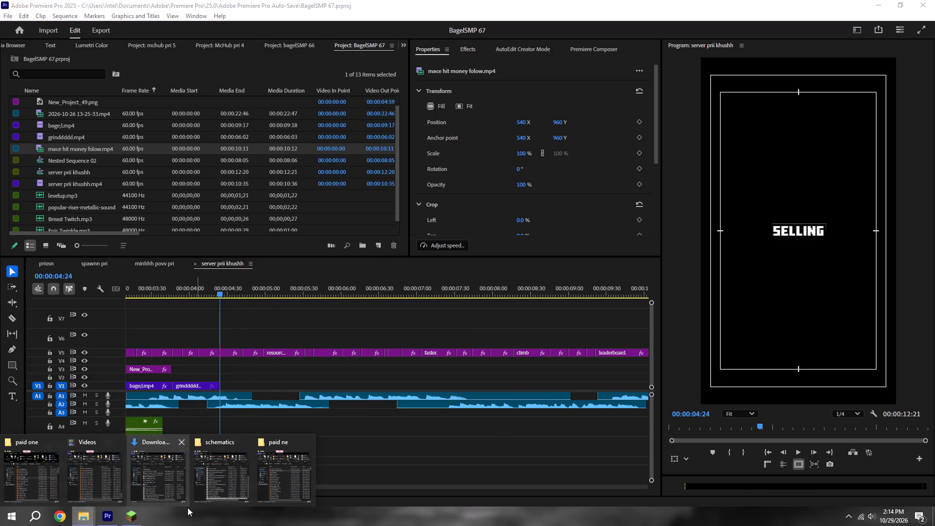
left_click(270, 480)
left_click_drag(468, 169, 458, 171)
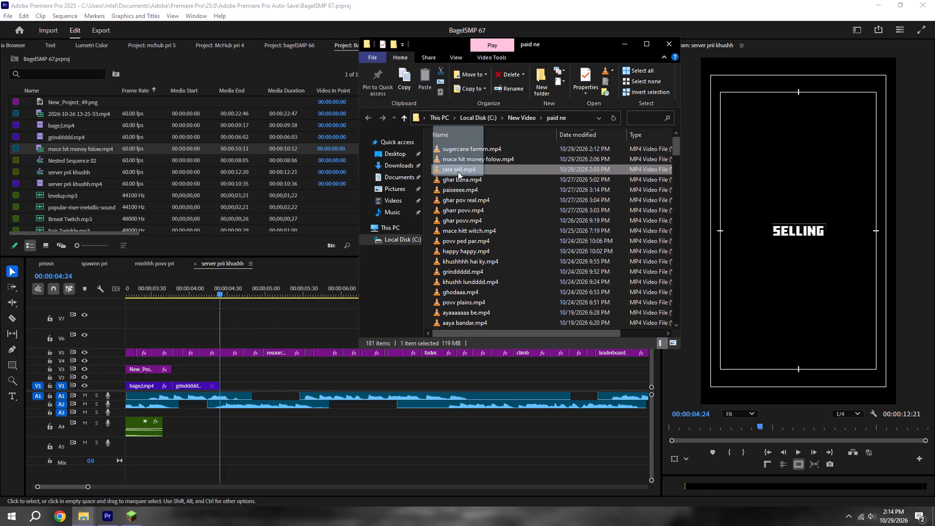
left_click_drag(458, 171, 254, 389)
left_click(322, 371)
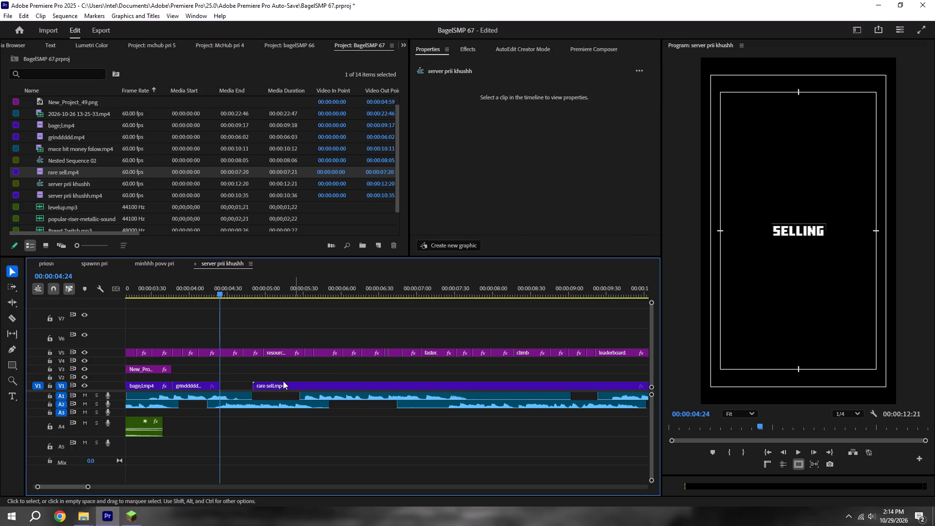
Trim about 1.4 seconds off the start of rare sell.mp4 and butt it against the grind clip at 00:00:04:24.
left_click_drag(260, 384, 365, 394)
left_click_drag(404, 389, 288, 380)
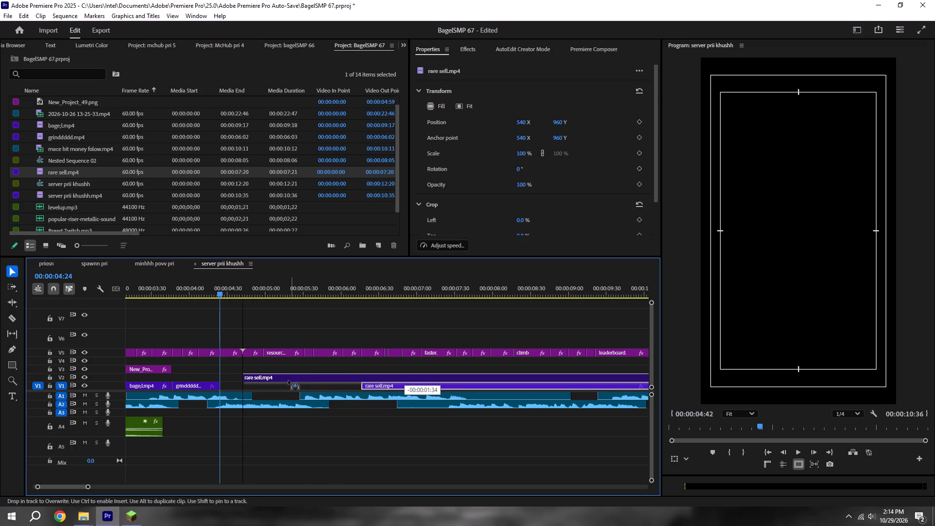
left_click_drag(288, 380, 265, 386)
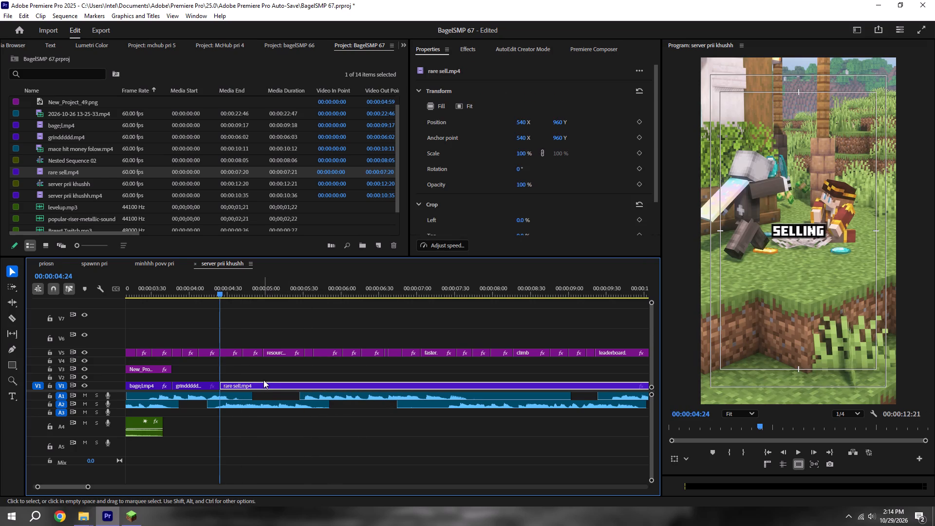
Trim about another 0.9 seconds off the start of rare sell.mp4 and close the gap to the grind clip on V1.
key("space")
key("space")
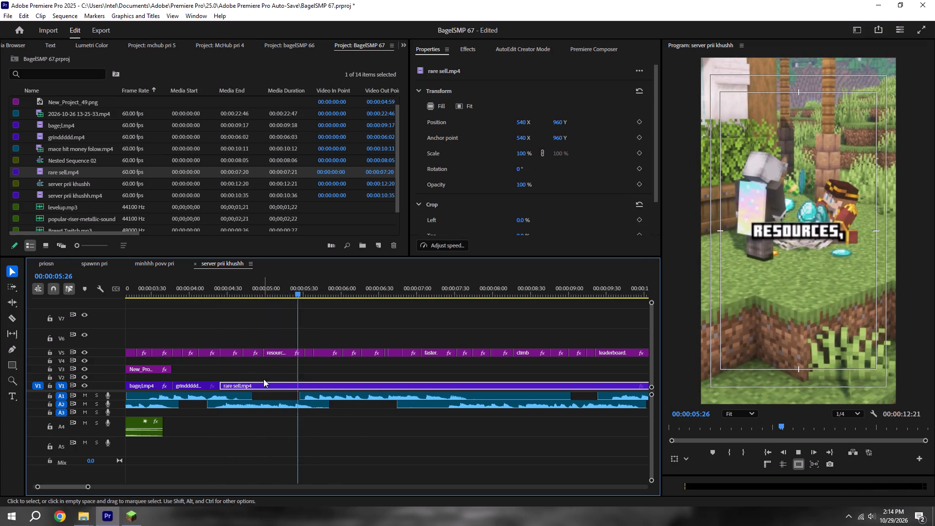
left_click_drag(225, 384, 290, 384)
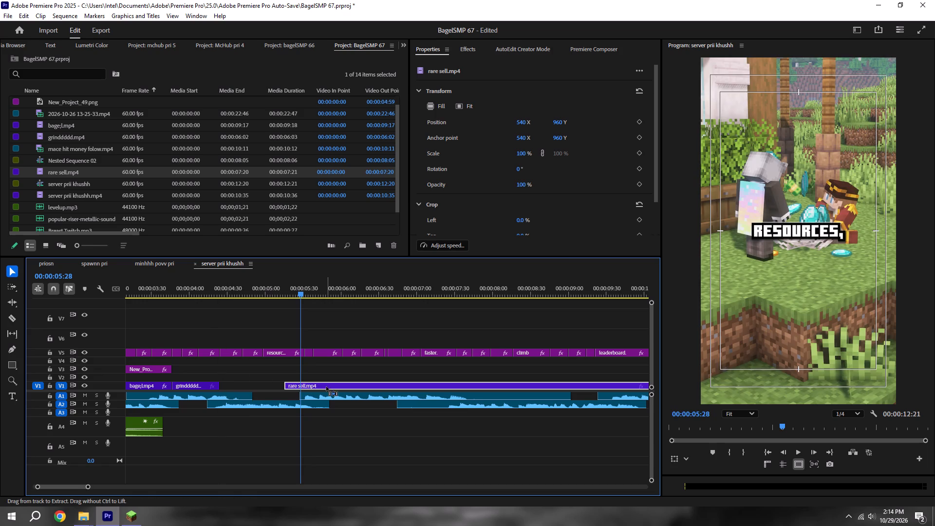
key("ctrl+s")
left_click_drag(325, 387, 264, 387)
Cut rare sell.mp4 at 00:00:05:31, where the "AND" caption begins, delete the remainder and save.
left_click(220, 296, "shift")
key("space")
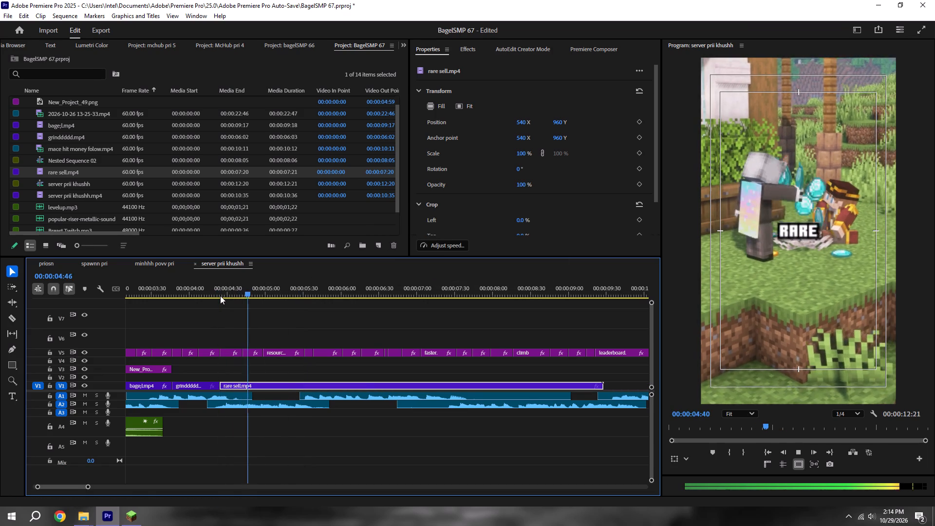
key("space")
key("space")
key("space")
left_click(302, 303)
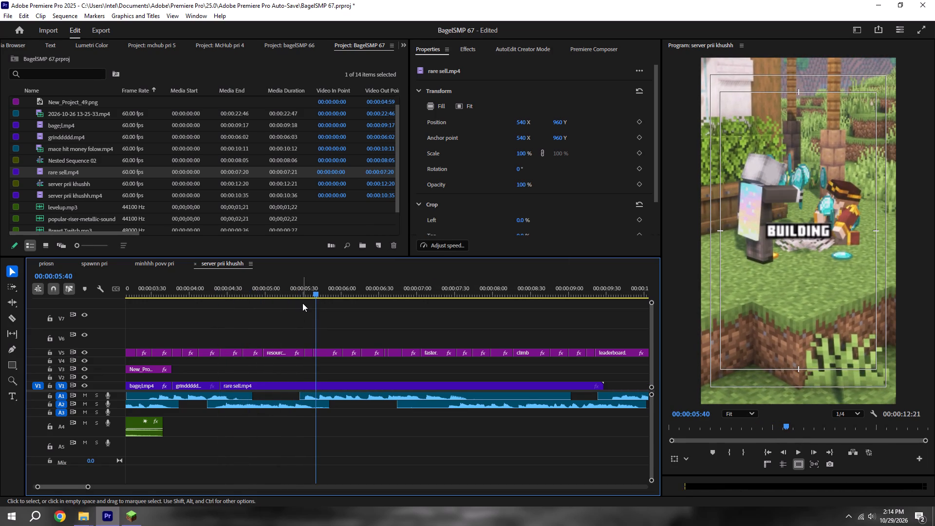
double_click(302, 301, "shift")
left_click(302, 292, "shift")
key("c")
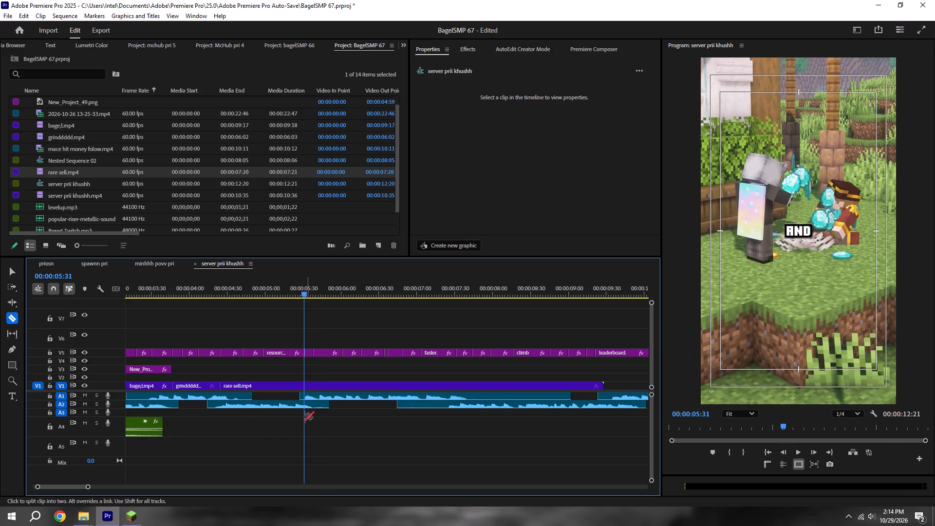
left_click(303, 385)
key("v")
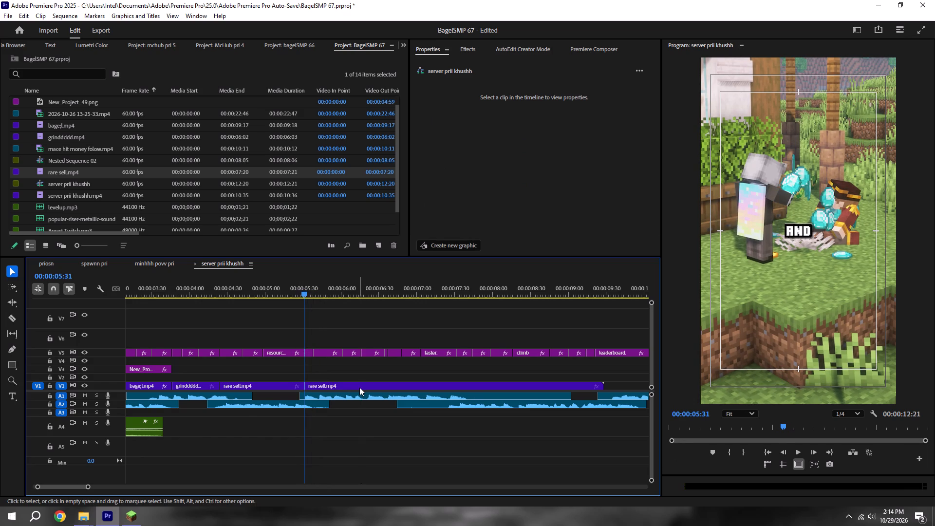
left_click(359, 387)
key("BackSpace")
key("ctrl+s")
scroll(361, 380, "down", 8, "alt")
key("ctrl+s")
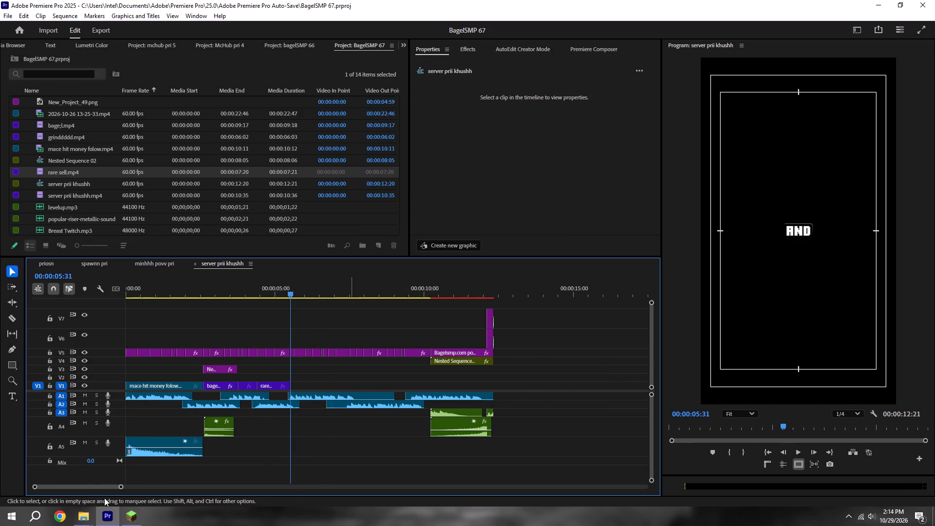
Import sugercane farmm.mp4 from the paid ne folder onto track V1, beyond the end of rare sell.mp4.
left_click(82, 525)
left_click(282, 472)
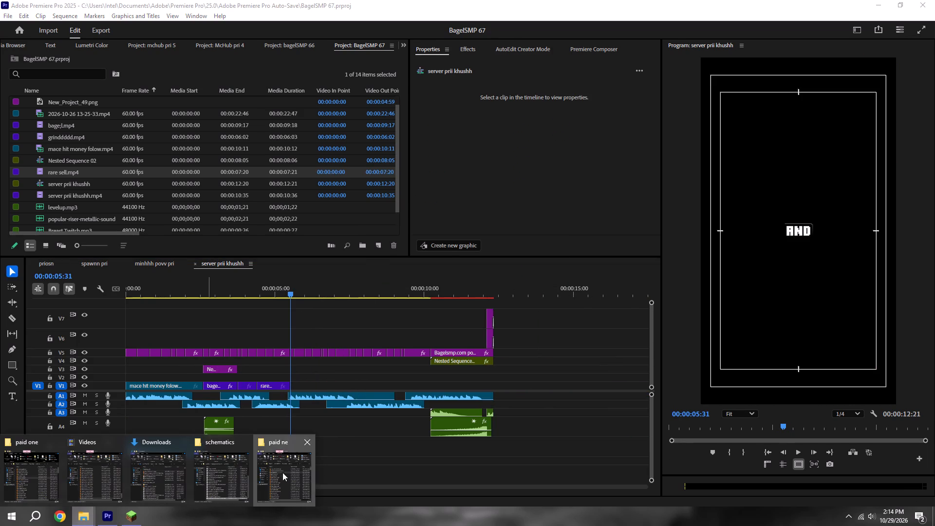
left_click_drag(472, 148, 324, 382)
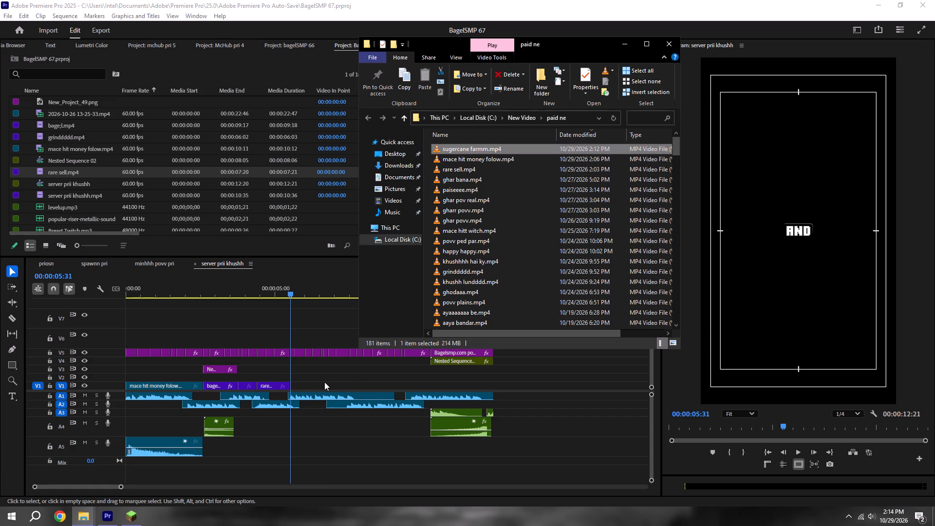
left_click_drag(324, 382, 324, 382)
Trim about 0.9 seconds off the start of sugercane farmm.mp4 and butt it against rare sell.mp4 at 00:00:05:31.
left_click_drag(322, 382, 347, 384)
key("ctrl+s")
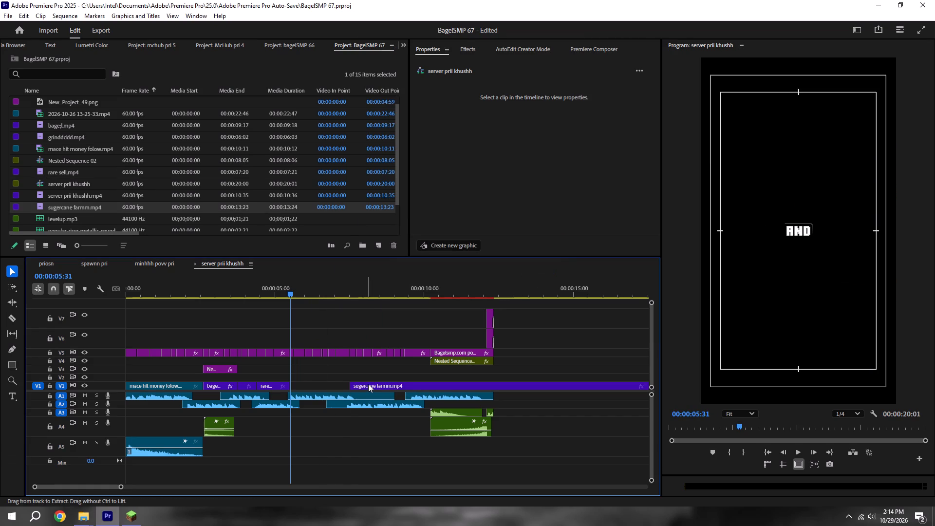
left_click_drag(374, 381, 341, 388)
left_click_drag(369, 387, 317, 391)
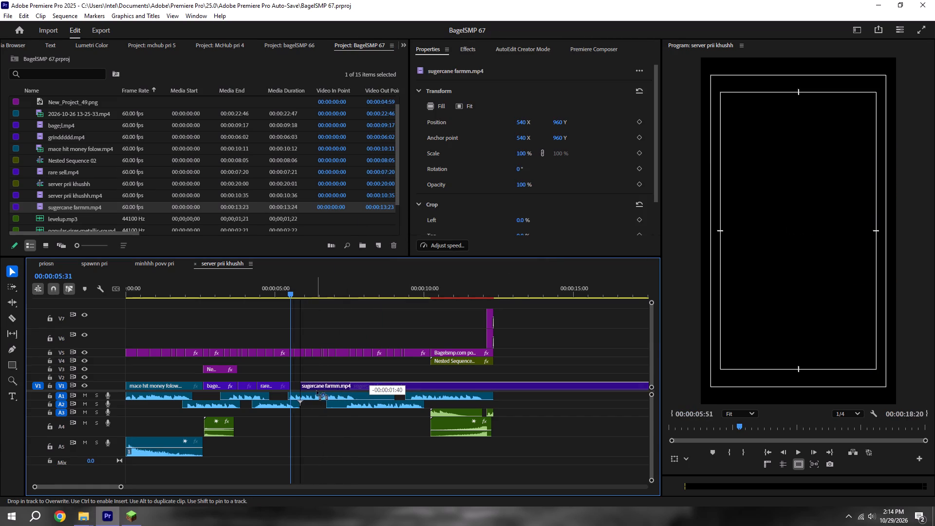
left_click_drag(317, 391, 311, 391)
Cut sugercane farmm.mp4 at 00:00:07:31, where the "THEN" caption begins, delete the remainder and save.
left_click(313, 372)
key("space")
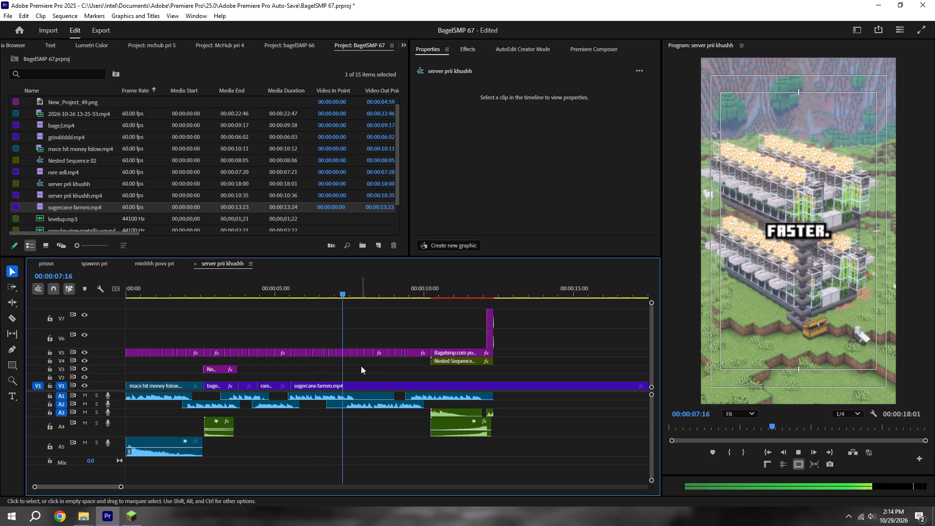
key("space")
scroll(354, 366, "up", 11, "alt")
left_click(340, 287, "shift")
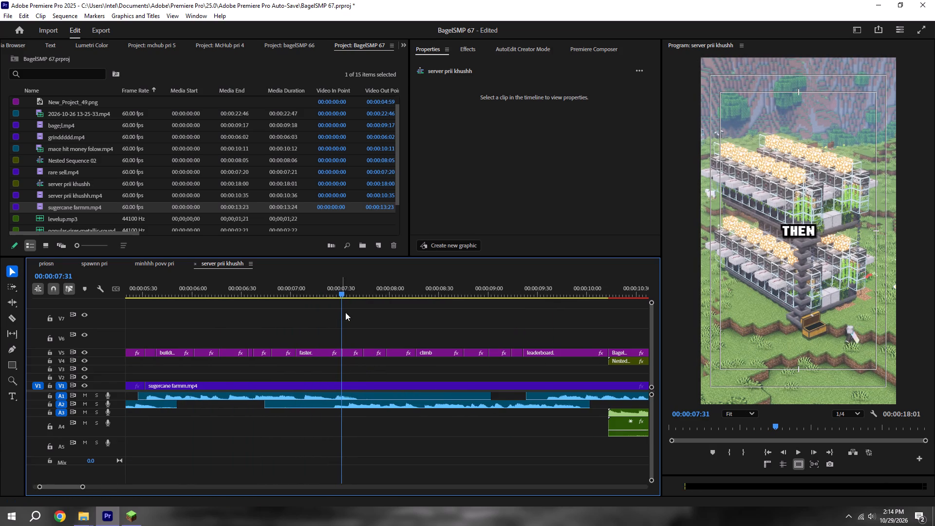
key("c")
left_click(341, 387)
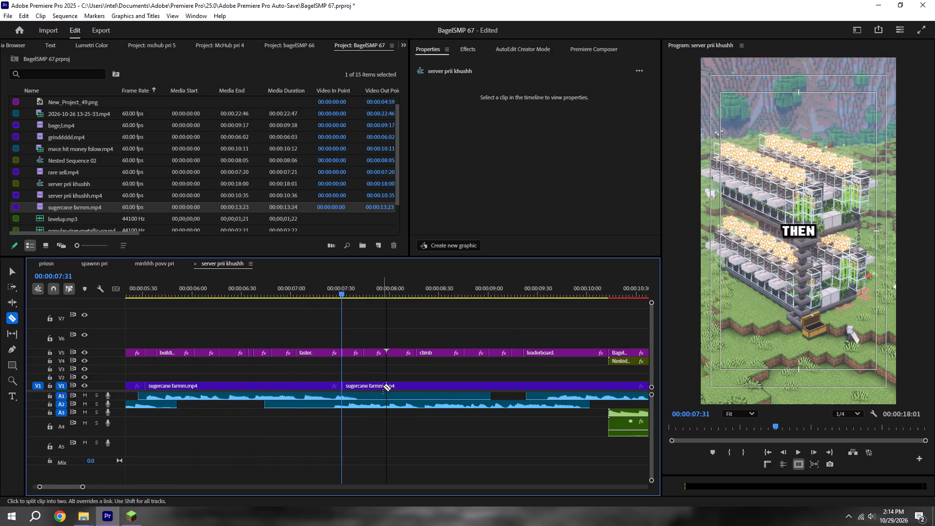
key("v")
left_click(391, 384)
key("BackSpace")
key("ctrl+s")
scroll(393, 384, "down", 10, "alt")
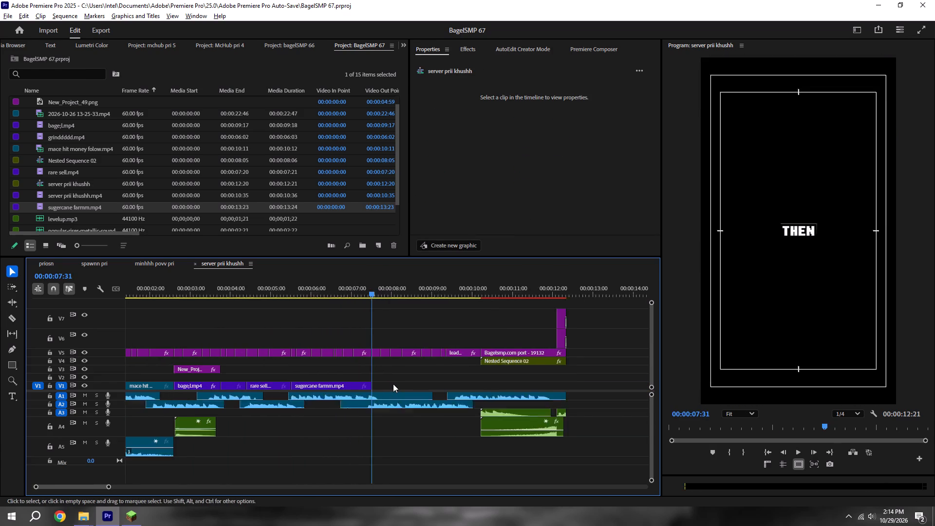
scroll(393, 384, "down", 3, "alt")
Play the rest of the sequence through to its end and save the project.
key("space")
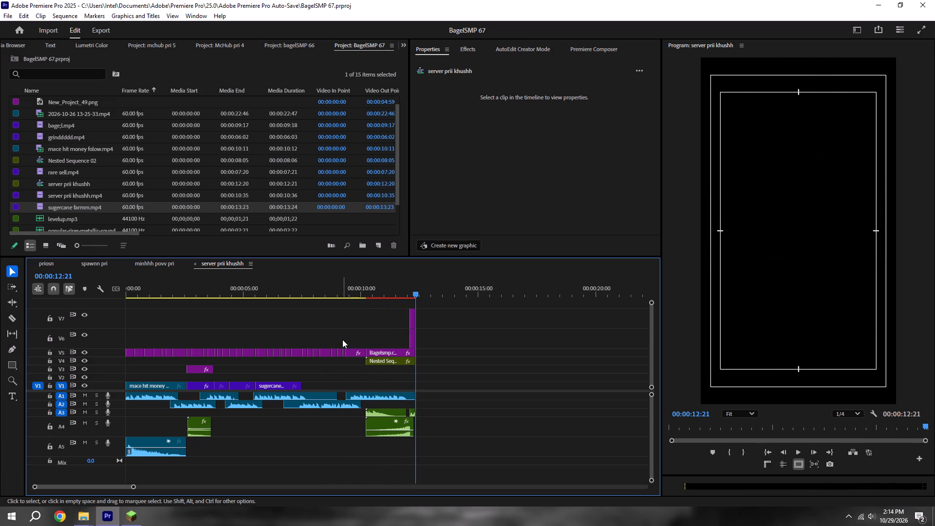
key("ctrl+s")
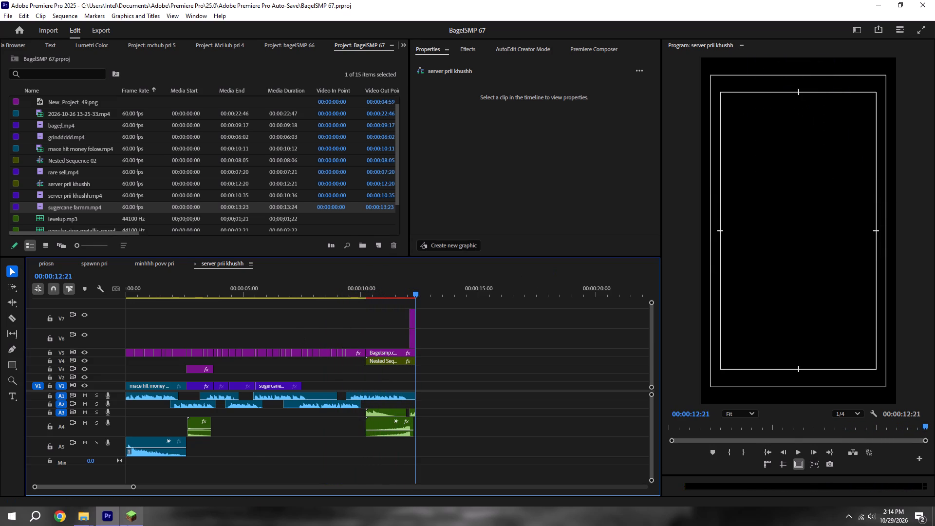
Import ghar pov real.mp4 from the paid ne folder onto track V1, at the sequence end point 00:00:12:21.
left_click(94, 515)
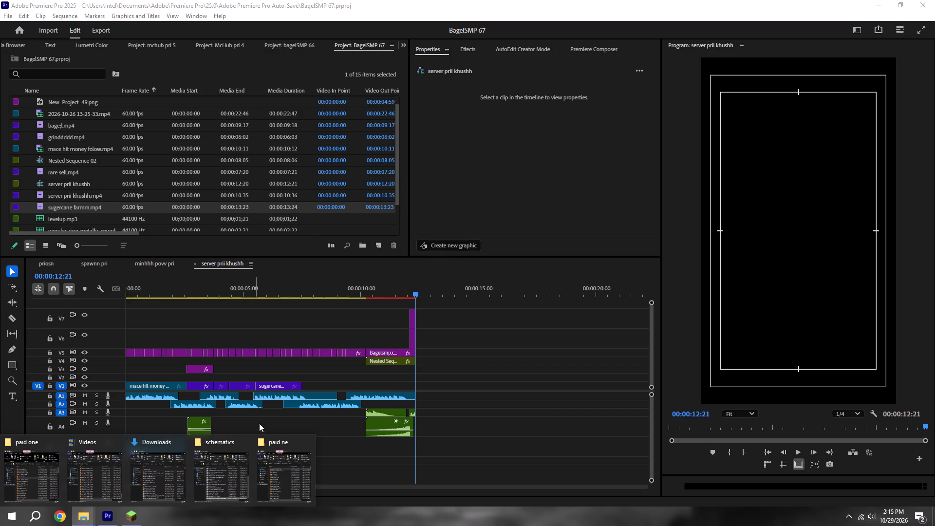
left_click(279, 472)
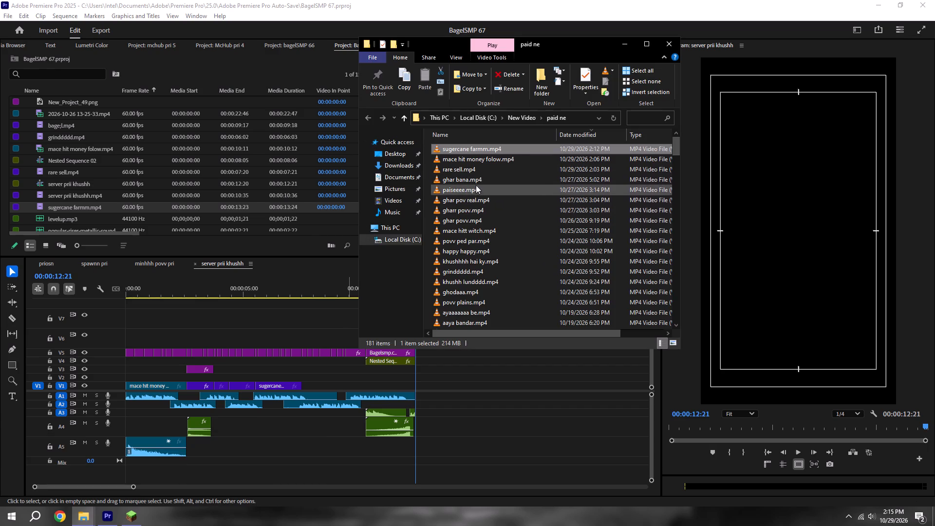
left_click_drag(475, 184, 467, 183)
left_click_drag(479, 191, 463, 191)
left_click_drag(477, 203, 473, 203)
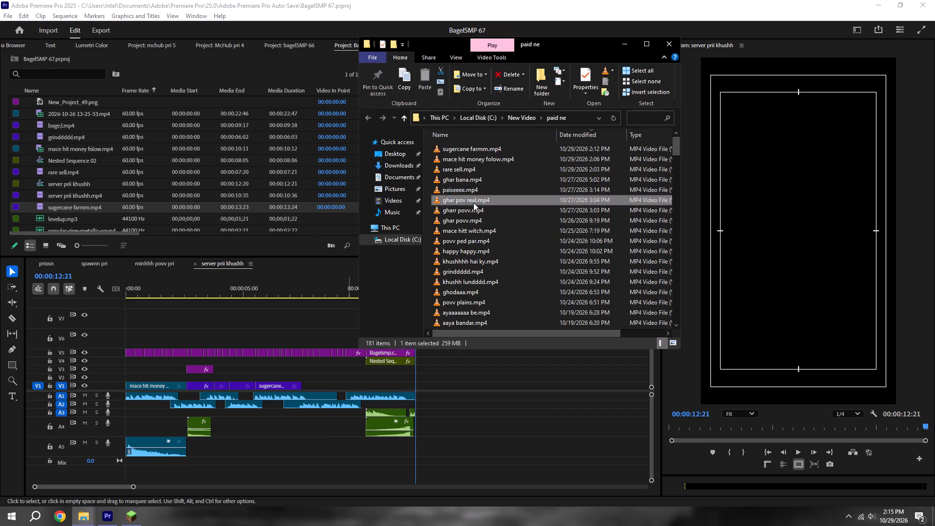
left_click_drag(473, 203, 421, 387)
left_click(446, 405)
Trim about 1.3 seconds off the start of ghar pov real.mp4 and butt it against sugercane farmm.mp4 at 00:00:07:31.
left_click_drag(419, 389, 447, 393)
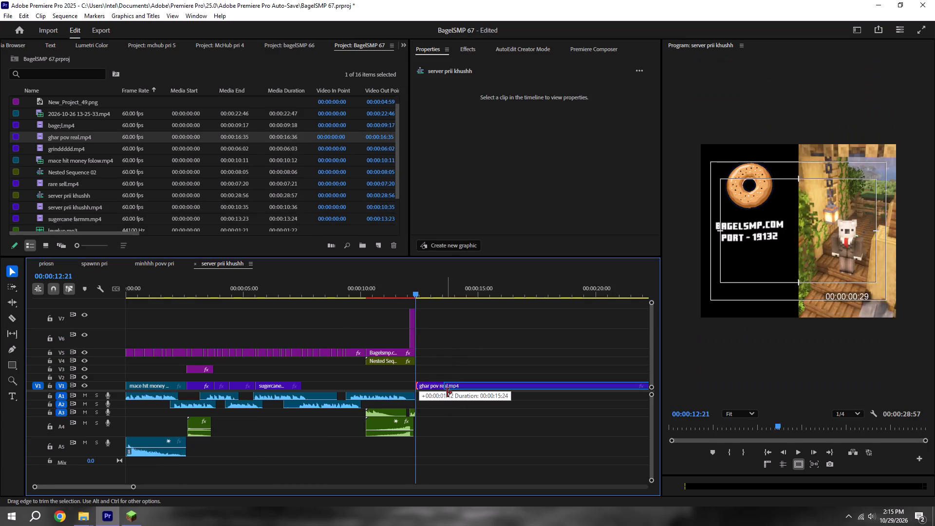
left_click_drag(447, 393, 450, 393)
key("ctrl+s")
left_click_drag(471, 388, 344, 389)
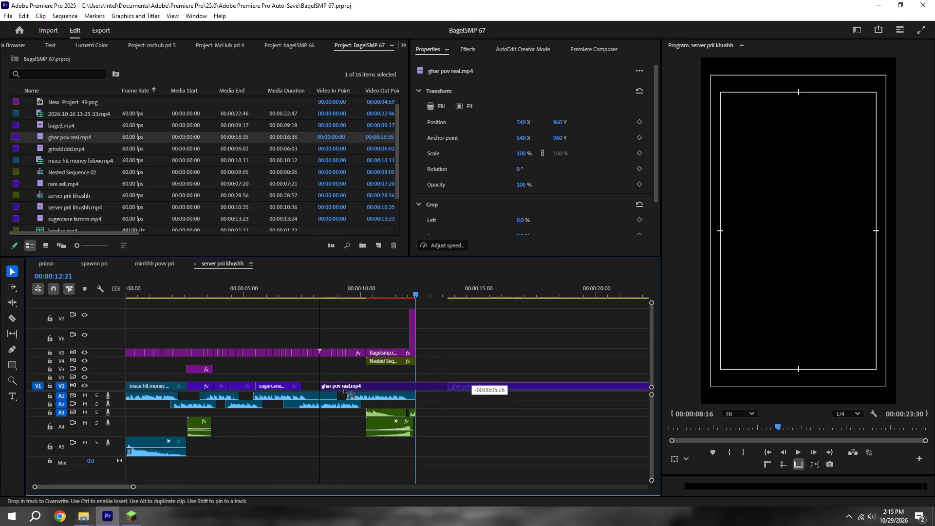
left_click_drag(344, 389, 327, 387)
Play ghar pov real.mp4 under the captions from 00:00:07:31, replaying the stretch around the "LEADERBOARD." caption to judge where the scene should end.
left_click(299, 281, "shift")
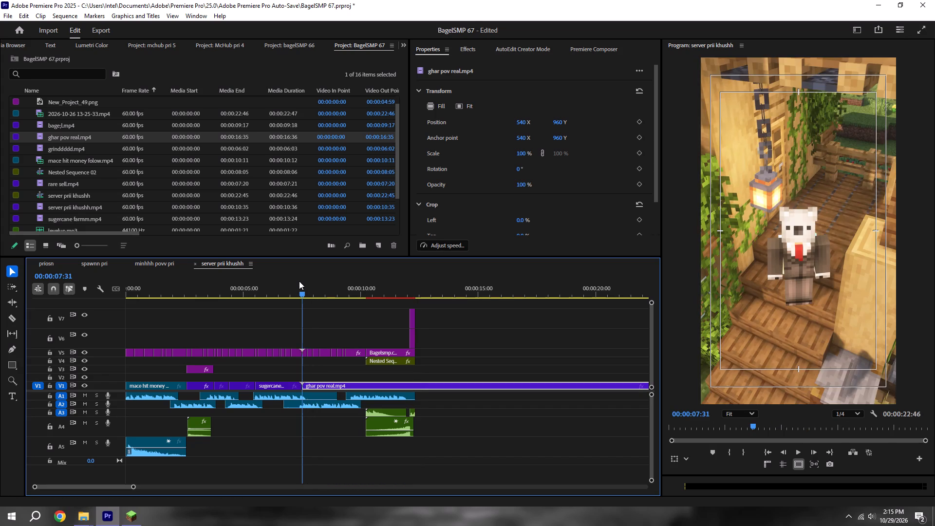
key("space")
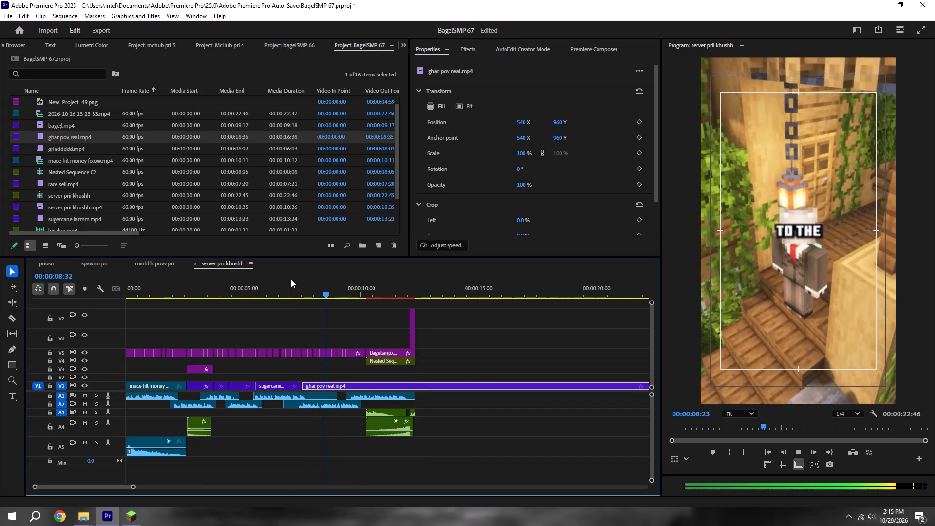
key("space")
scroll(395, 345, "up", 8, "alt")
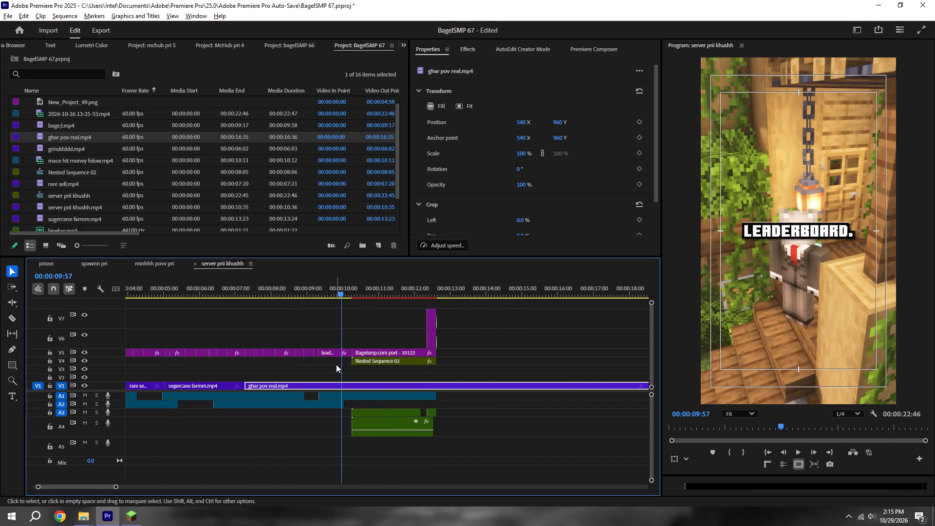
scroll(336, 364, "up", 2, "alt")
left_click_drag(357, 288, 363, 289, "shift")
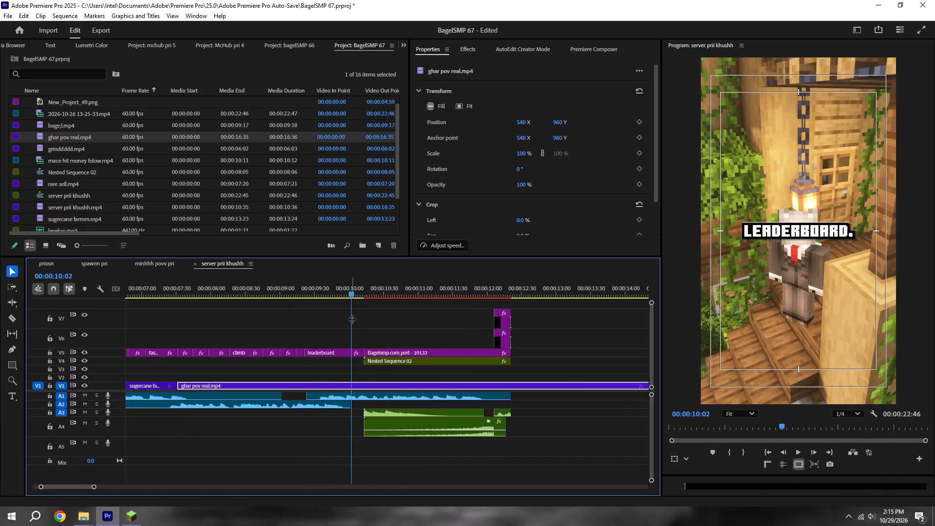
left_click_drag(352, 285, 334, 284, "shift")
key("space")
key("space")
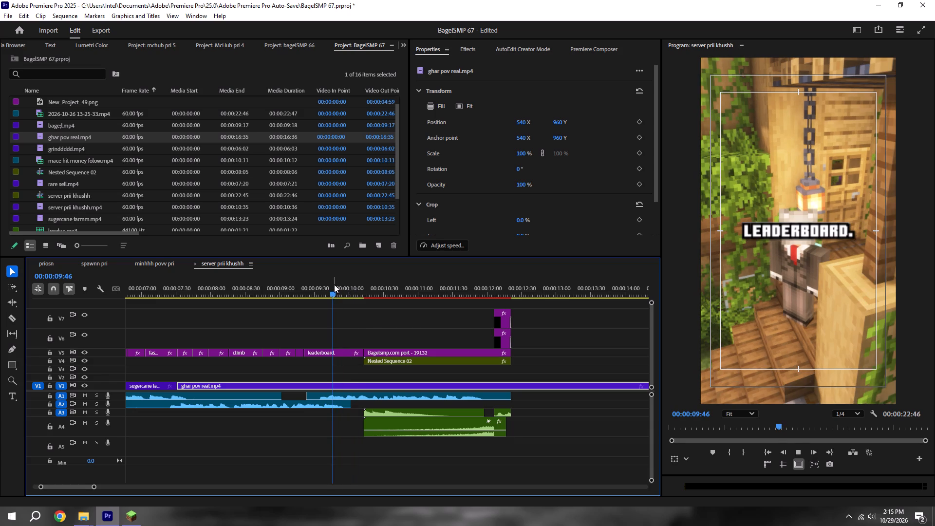
key("space")
key("space")
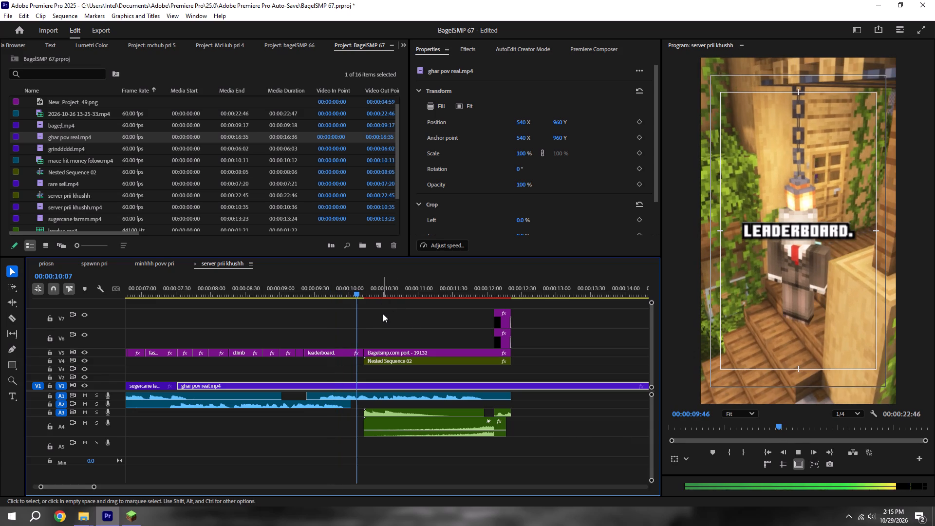
left_click_drag(333, 285, 256, 289)
key("space")
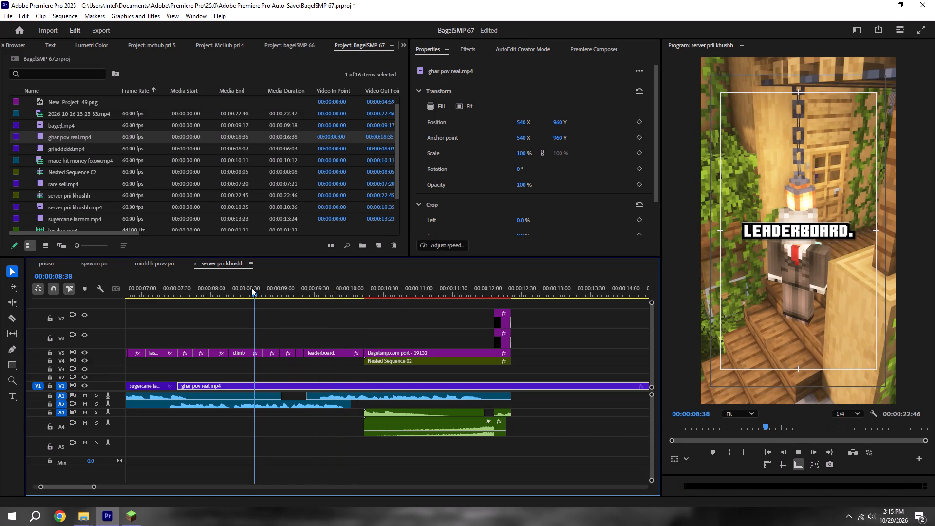
key("space")
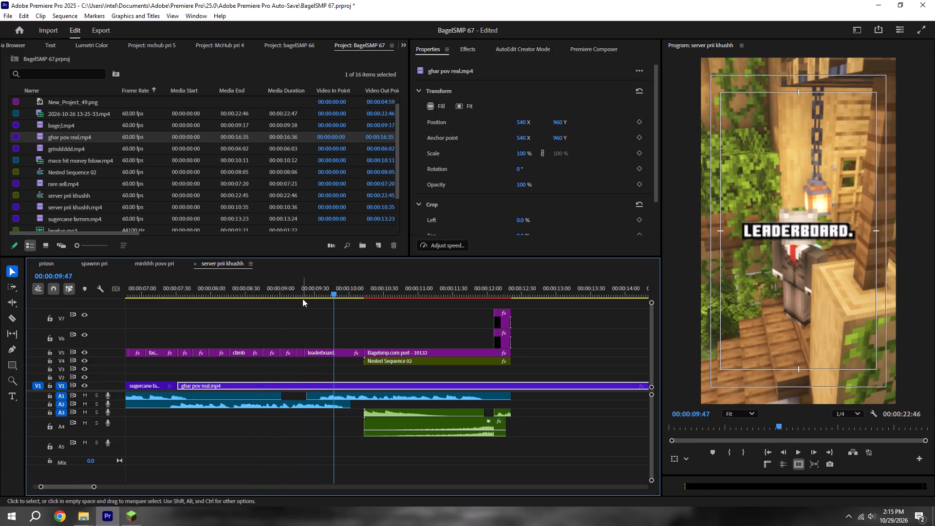
Cut ghar pov real.mp4 at 00:00:09:36, within the "LEADERBOARD." caption, delete the remainder and save the project.
left_click(324, 285, "shift")
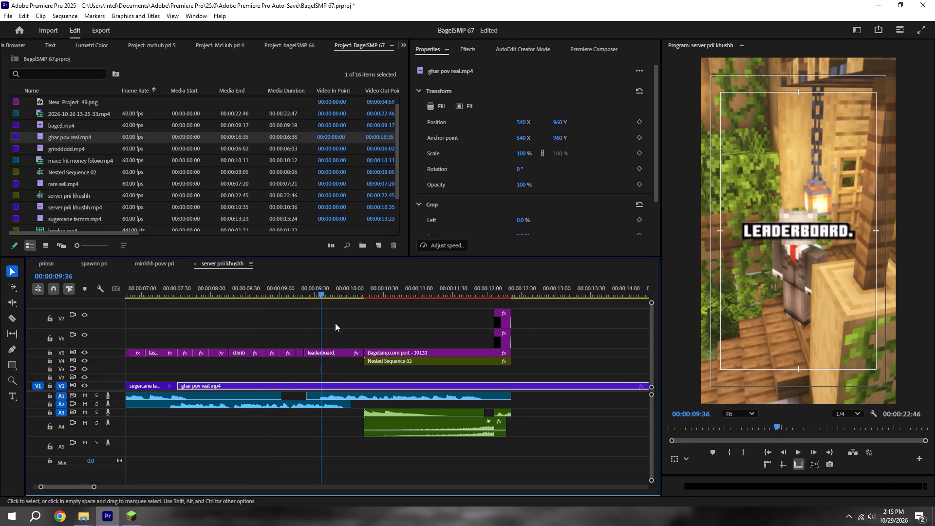
scroll(351, 356, "up", 6, "alt")
key("c")
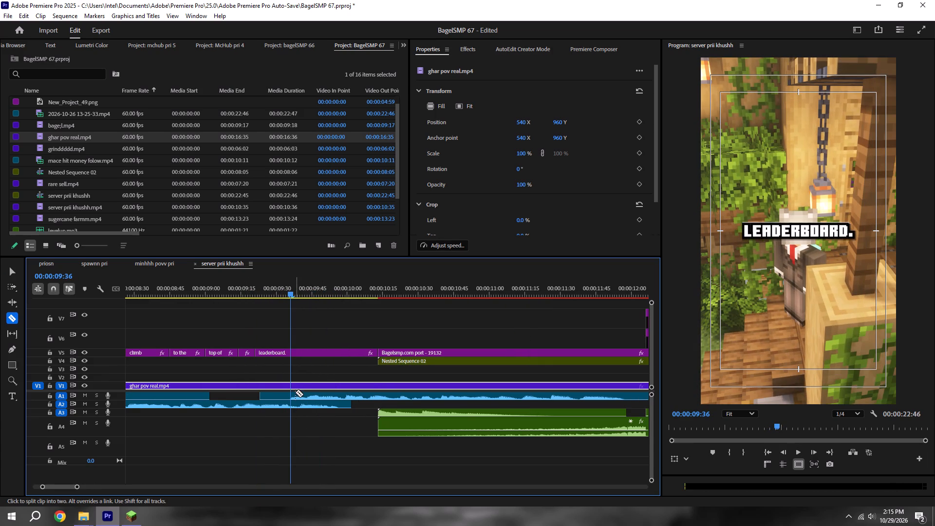
left_click(291, 387)
key("v")
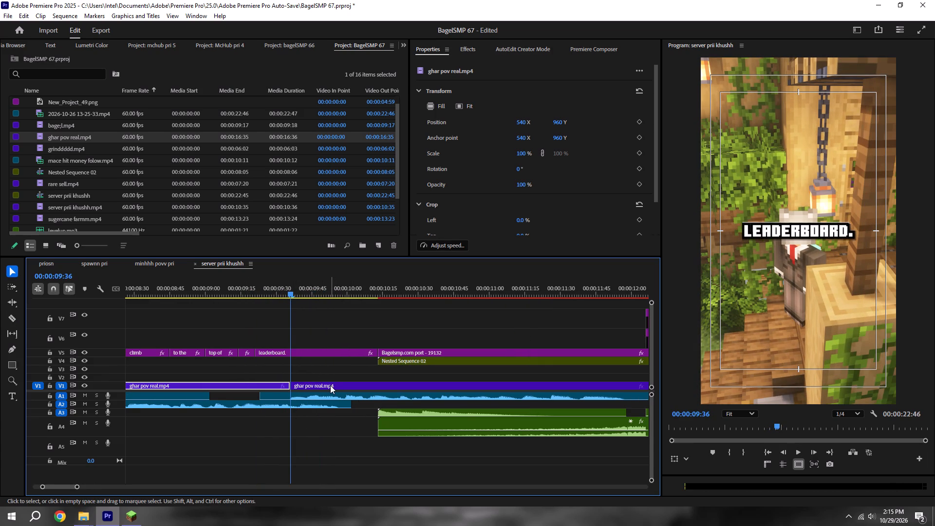
left_click(330, 385)
key("BackSpace")
key("ctrl+s")
Move the whole Bagelsmp.com port - 19132 closing block, with its nested sequence, adjustment layers and sound effects, to start at 00:00:09:36.
scroll(332, 381, "down", 6, "alt")
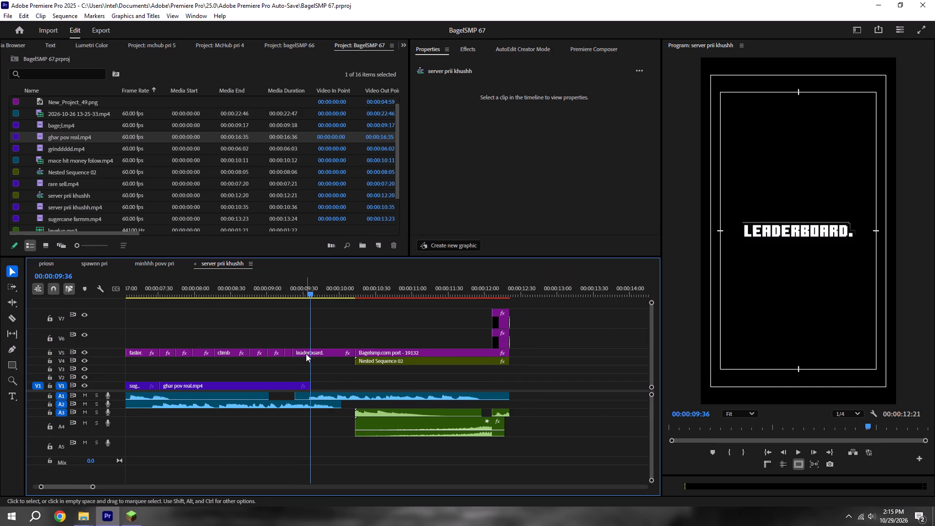
left_click_drag(404, 307, 520, 374)
left_click_drag(439, 362, 433, 361)
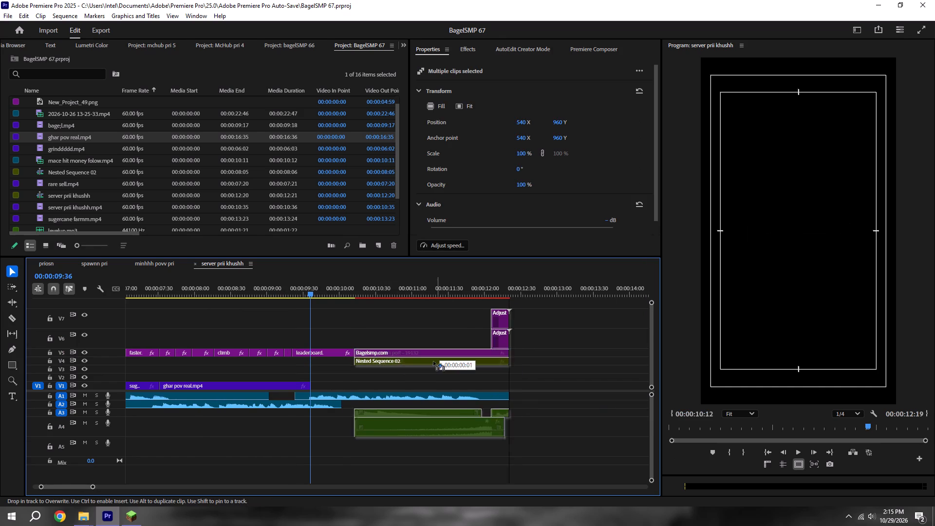
left_click_drag(433, 361, 398, 362)
left_click(411, 374)
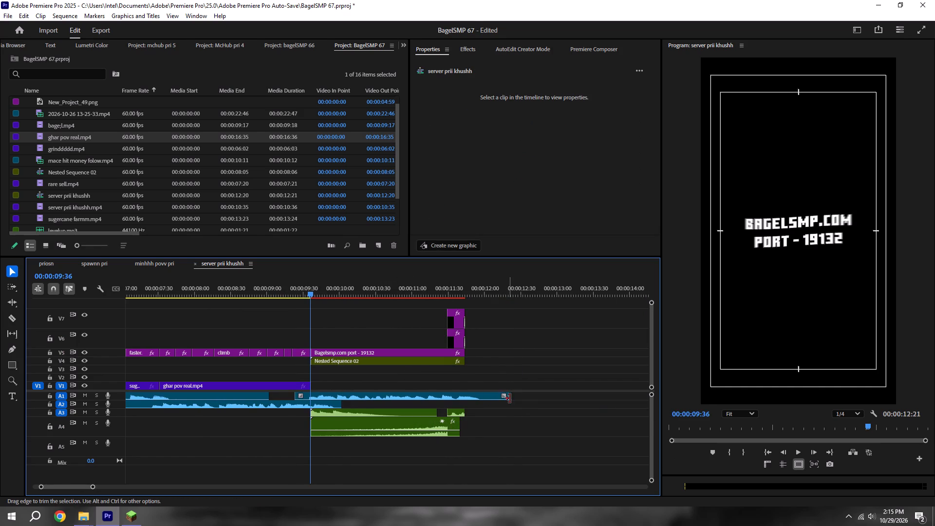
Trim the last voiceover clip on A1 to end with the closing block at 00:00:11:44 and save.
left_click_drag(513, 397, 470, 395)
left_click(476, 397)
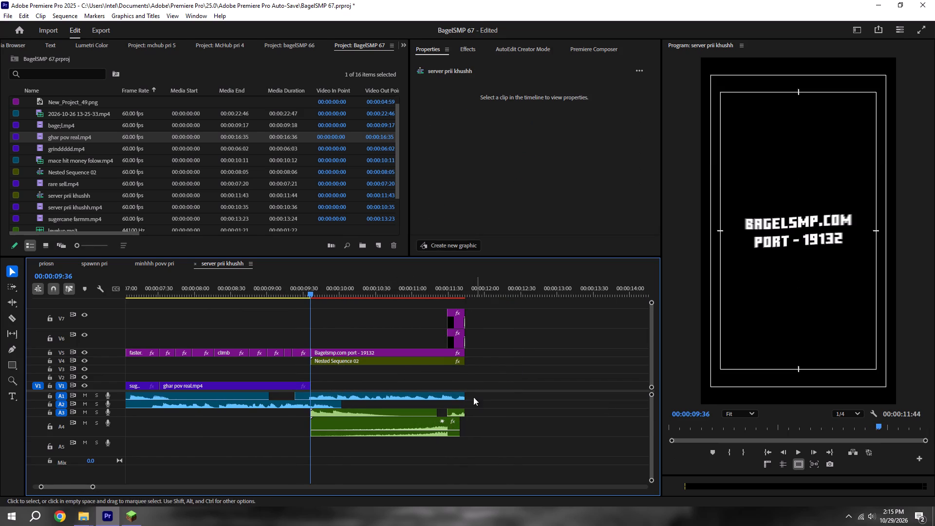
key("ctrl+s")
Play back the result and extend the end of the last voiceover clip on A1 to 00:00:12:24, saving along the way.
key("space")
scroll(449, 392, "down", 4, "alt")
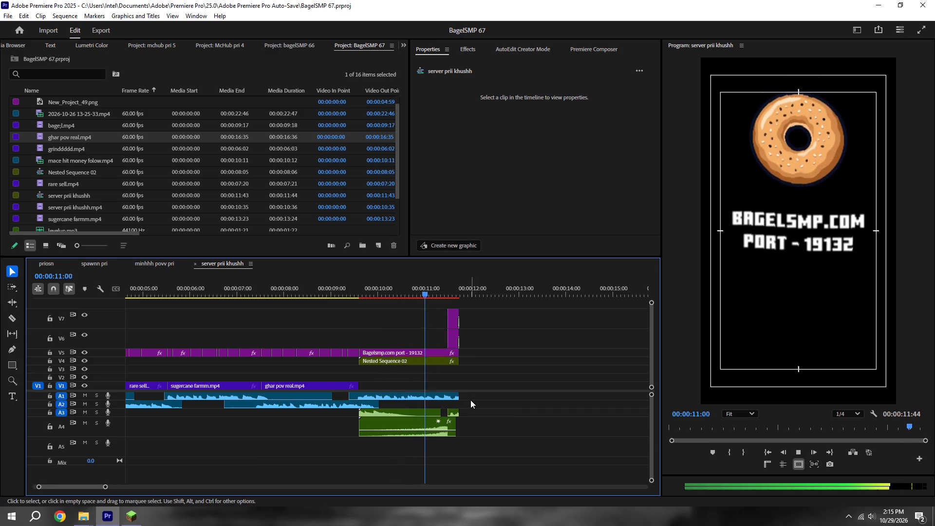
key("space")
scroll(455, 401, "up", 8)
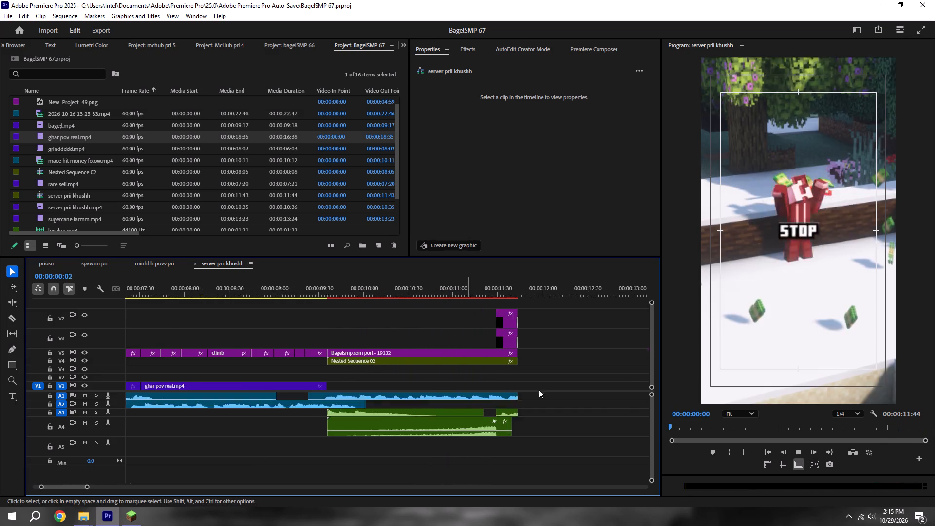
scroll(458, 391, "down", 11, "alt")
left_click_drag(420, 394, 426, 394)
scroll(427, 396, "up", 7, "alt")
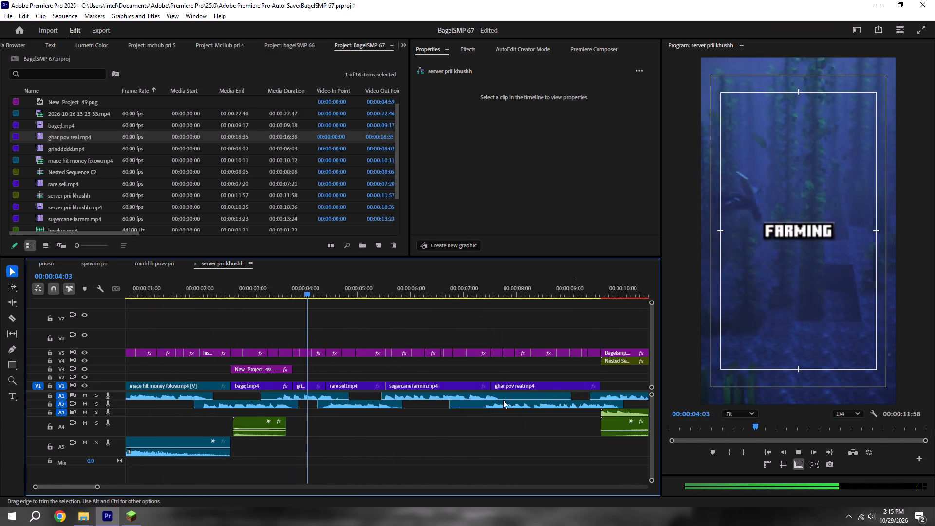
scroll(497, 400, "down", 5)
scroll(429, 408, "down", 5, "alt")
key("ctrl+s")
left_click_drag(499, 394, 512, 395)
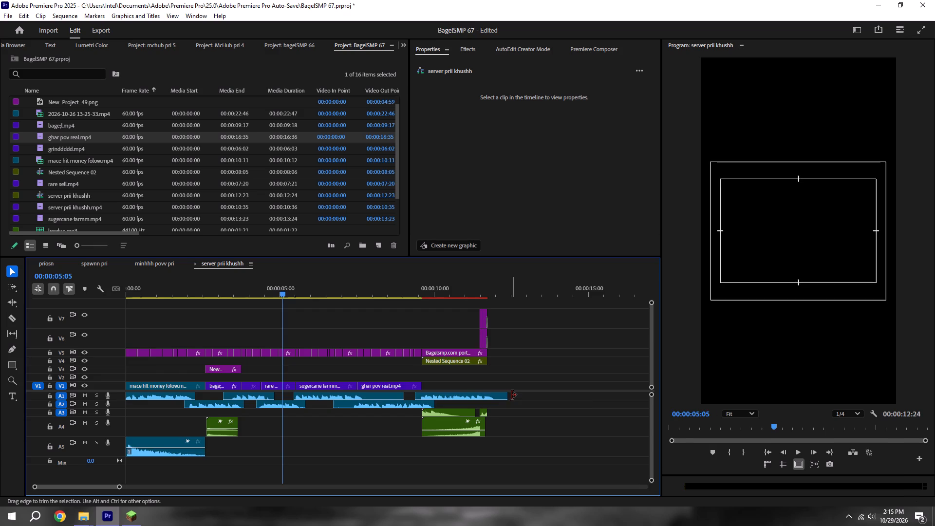
Shift the complete Bagelsmp.com closing block, including its adjustment layers and sound effects, about 8 frames later and save.
scroll(512, 395, "up", 3, "alt")
scroll(445, 347, "up", 5, "alt")
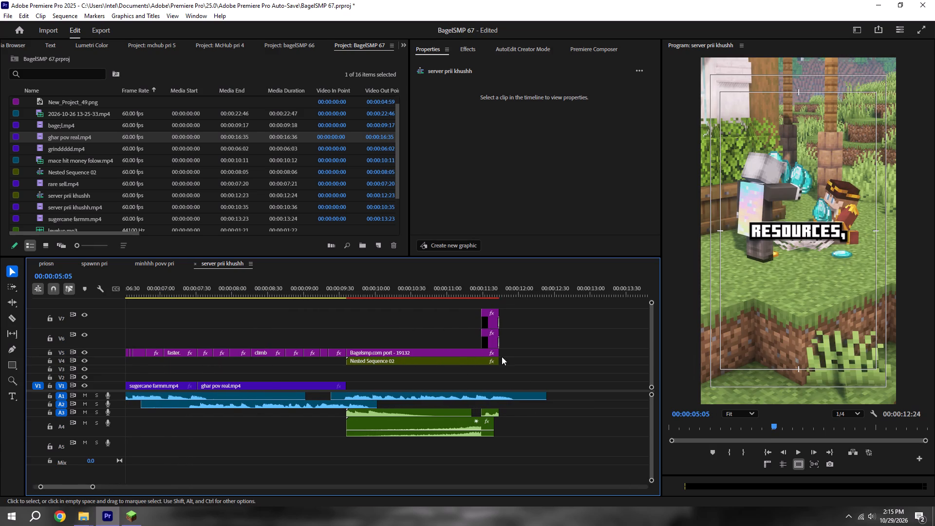
left_click_drag(459, 309, 499, 323)
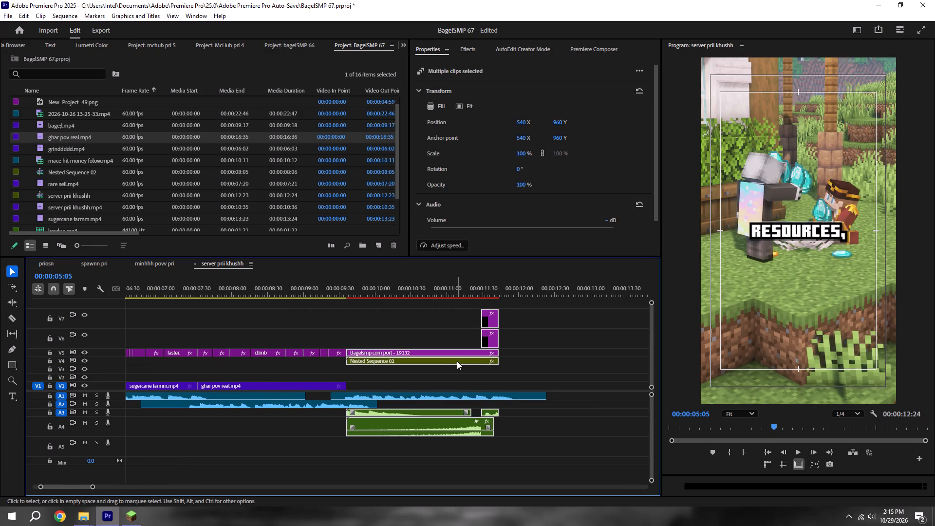
left_click_drag(457, 361, 467, 361)
left_click(467, 384)
key("ctrl+s")
Extend the "LEADERBOARD." caption and ghar pov real.mp4 to meet the start of the closing block, then save.
left_click_drag(346, 354, 400, 359)
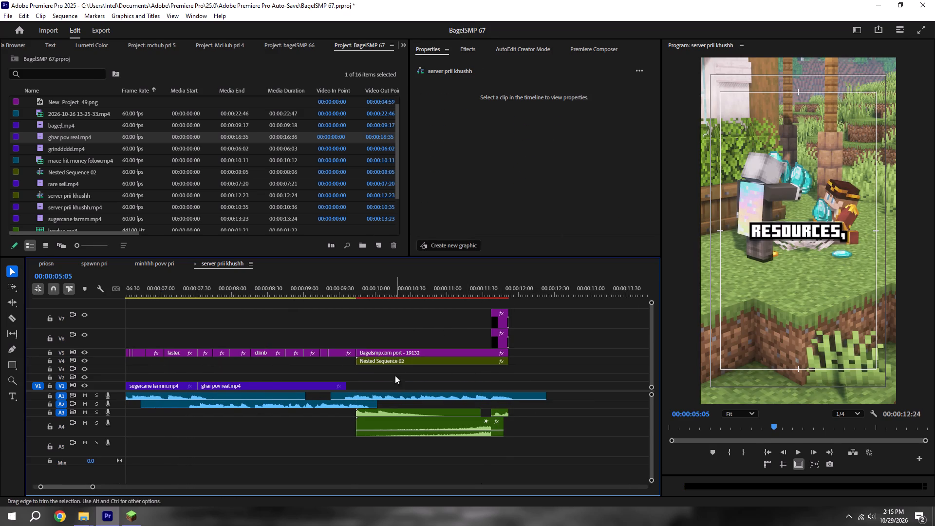
key("ctrl+s")
left_click_drag(344, 384, 355, 381)
left_click(389, 385, "ctrl")
key("ctrl+s")
Trim the last voiceover clip on A1 to end flush with the closing block at 00:00:11:52 and save.
key("space")
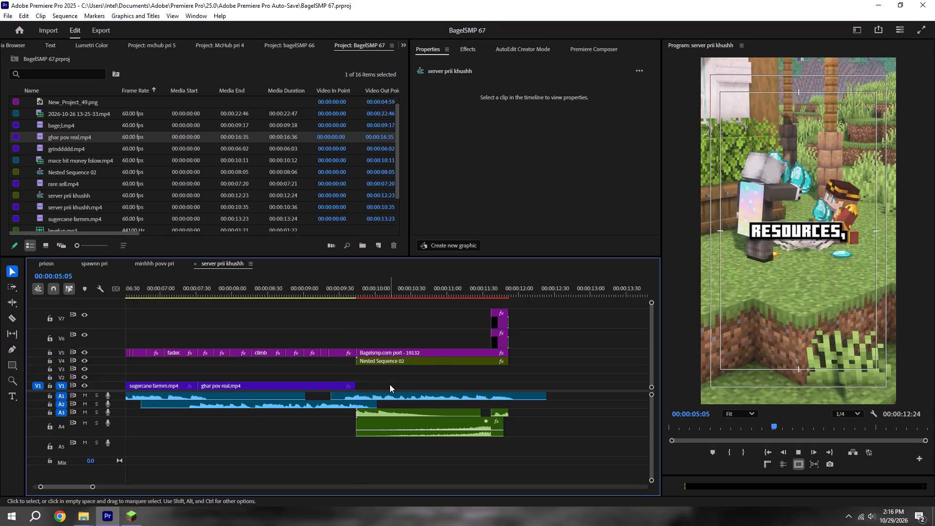
left_click_drag(547, 395, 513, 394)
scroll(513, 394, "down", 8, "alt")
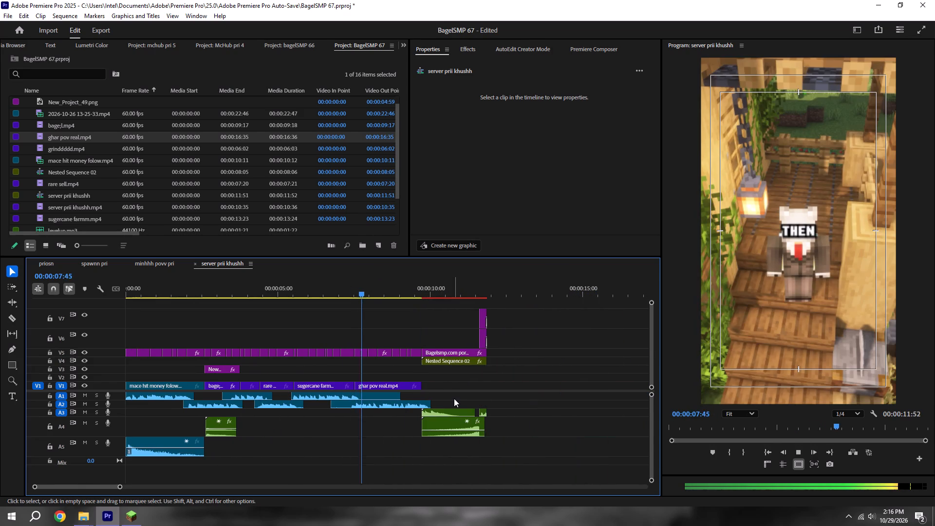
key("ctrl+s")
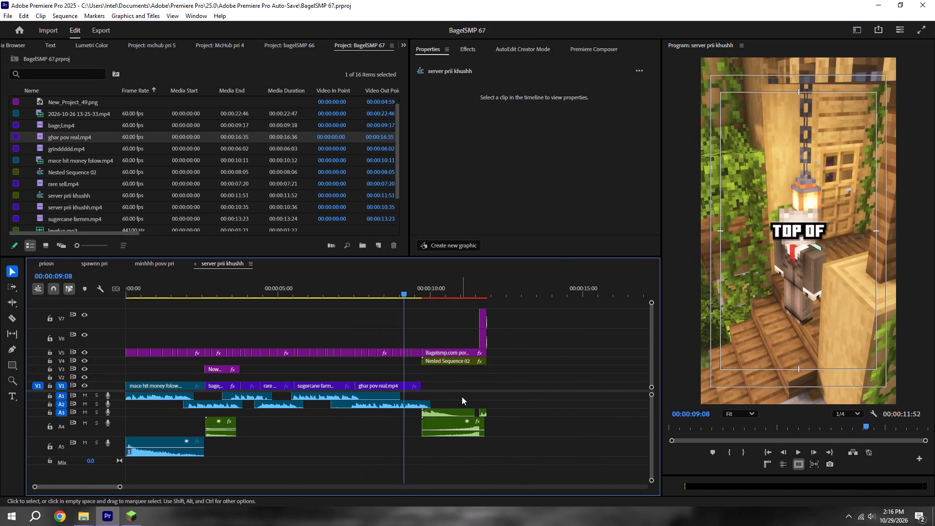
key("ctrl+z")
left_click_drag(510, 395, 496, 393)
left_click(501, 396)
key("ctrl+s")
Add a short fade-out to the end of the last A1 voiceover clip, starting where the adjustment layers begin, and save.
key("space")
scroll(481, 413, "up", 8, "alt")
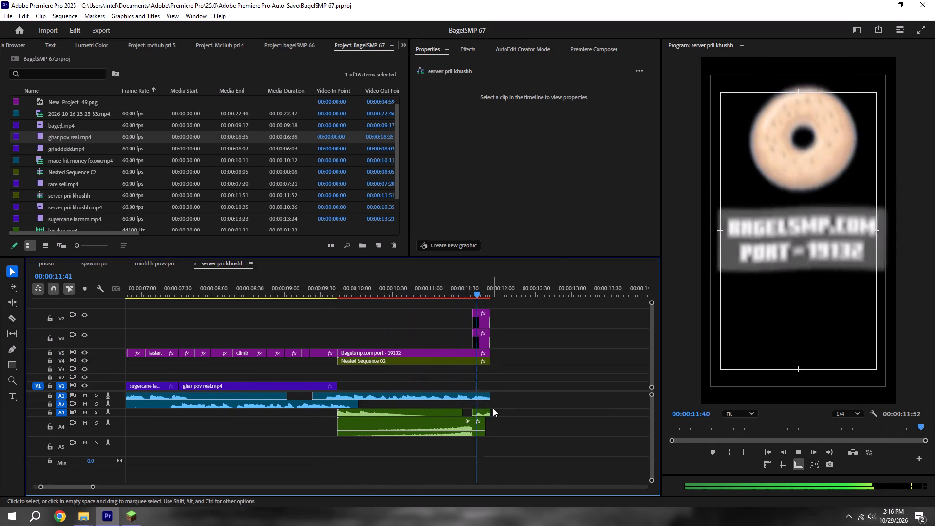
key("space")
key("space")
left_click_drag(483, 393, 475, 392)
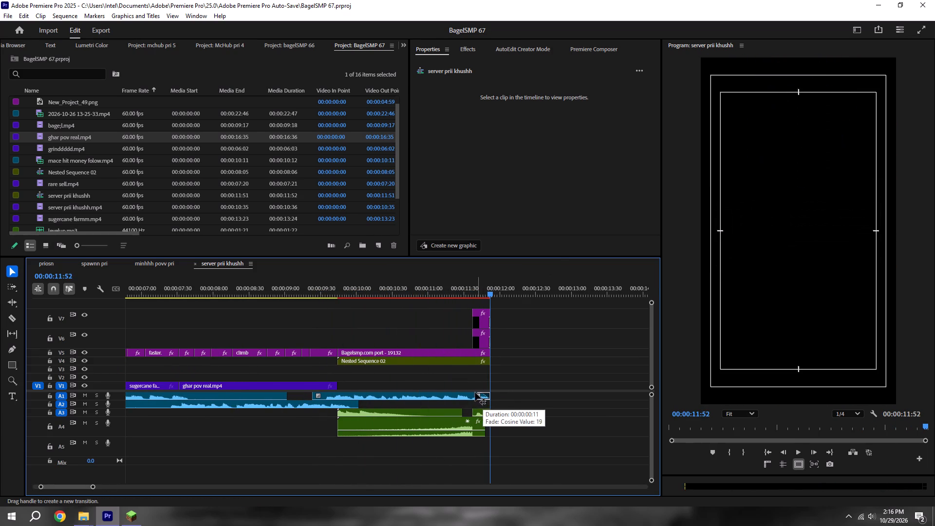
left_click_drag(475, 392, 472, 392)
key("ctrl+s")
Play the closing block with its audio fade, save the project, and review the whole sequence from its beginning.
left_click(409, 277)
key("space")
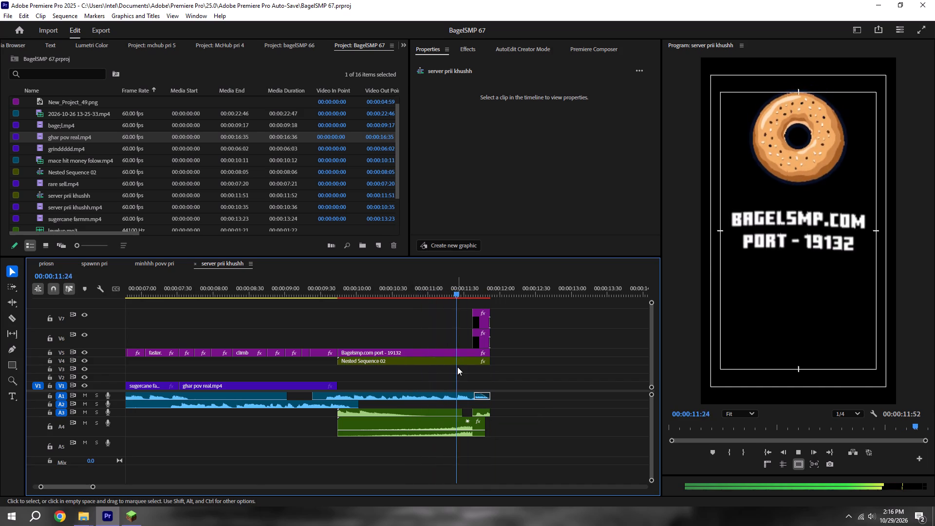
key("ctrl+s")
scroll(457, 367, "down", 4, "alt")
key("ctrl+s")
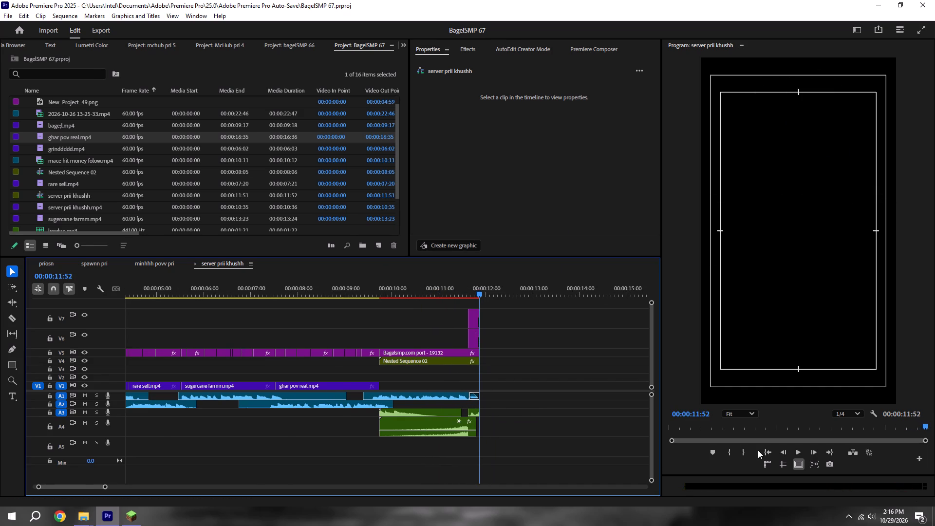
left_click(758, 450)
left_click(765, 450)
scroll(535, 404, "down", 5, "alt")
key("space")
scroll(332, 392, "down", 2, "alt")
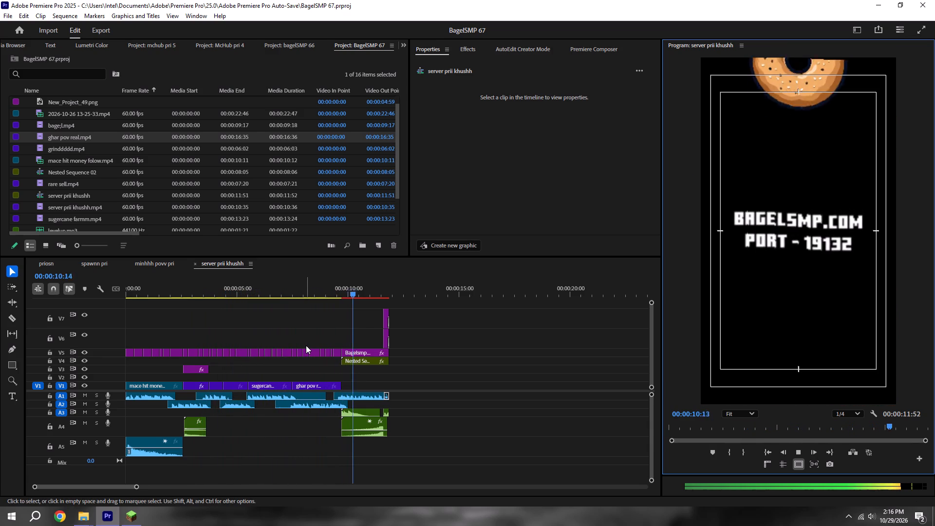
Place a copy of the bage;l.mp4 clip on V1 beneath the closing block, extend it to the block's end, and save.
key("space")
key("ctrl+s")
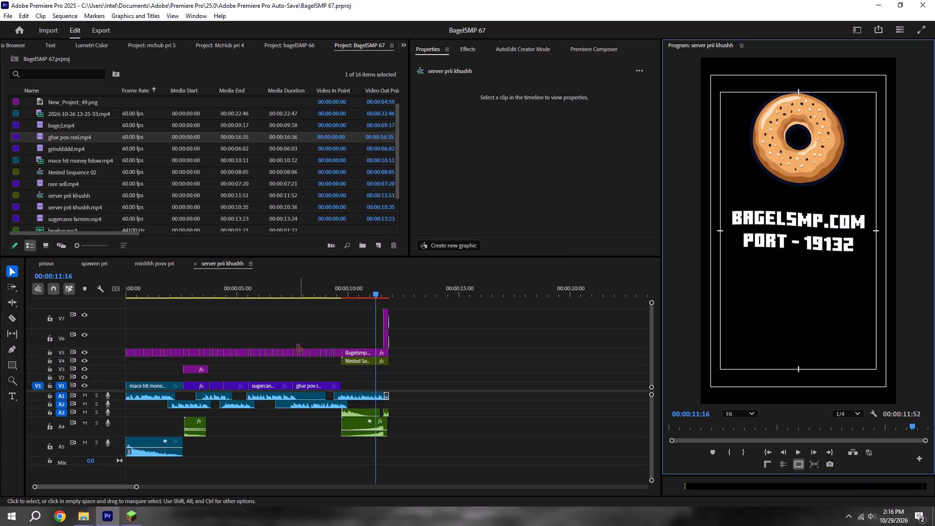
left_click(90, 518)
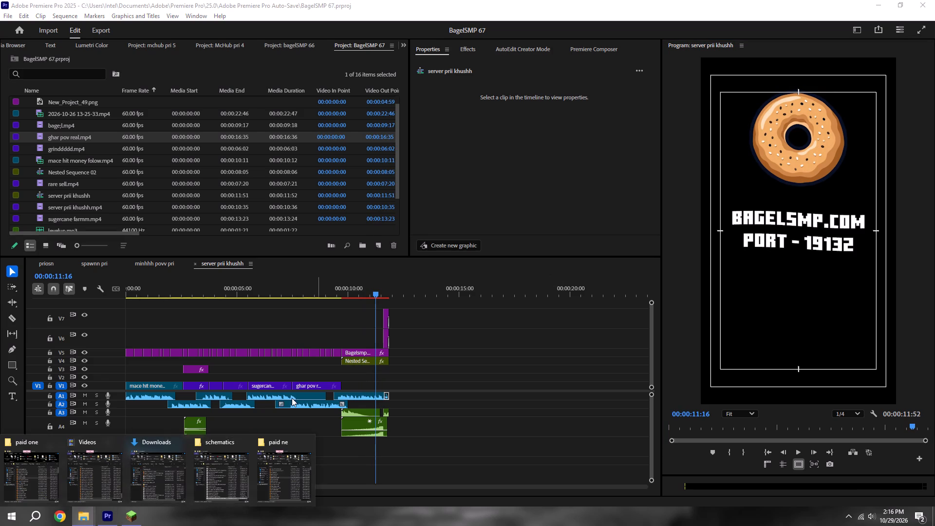
left_click(253, 373)
scroll(224, 368, "up", 5, "alt")
left_click_drag(176, 384, 453, 381, "alt")
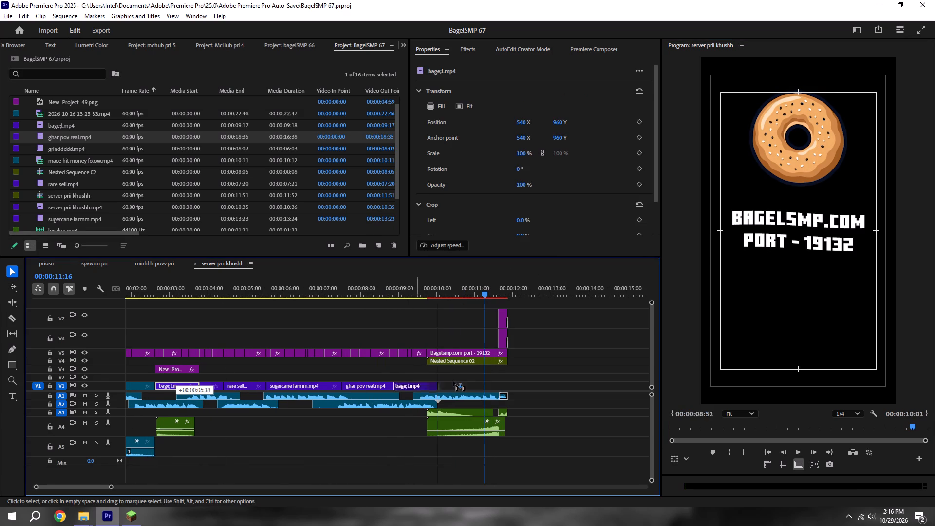
left_click_drag(453, 381, 450, 386, "alt")
left_click_drag(467, 386, 500, 388)
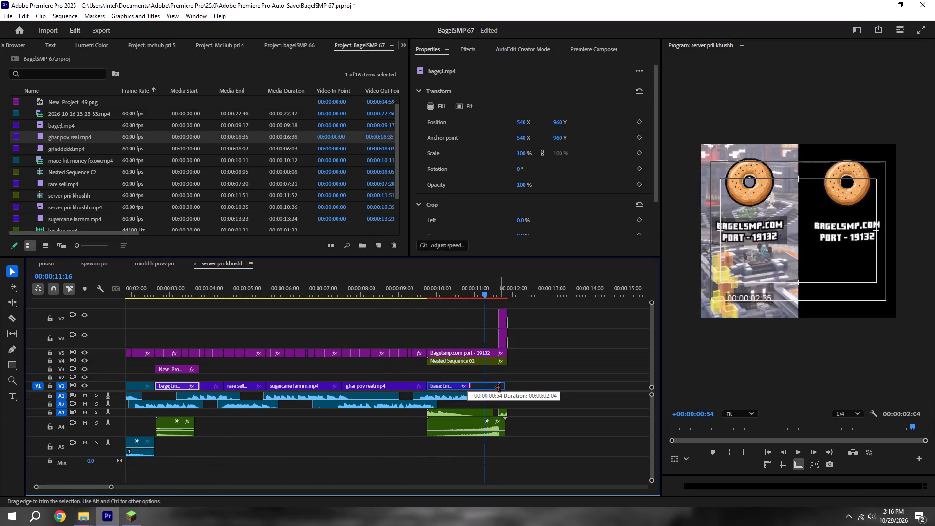
left_click_drag(500, 388, 505, 388)
left_click(548, 390, "ctrl")
key("ctrl+s")
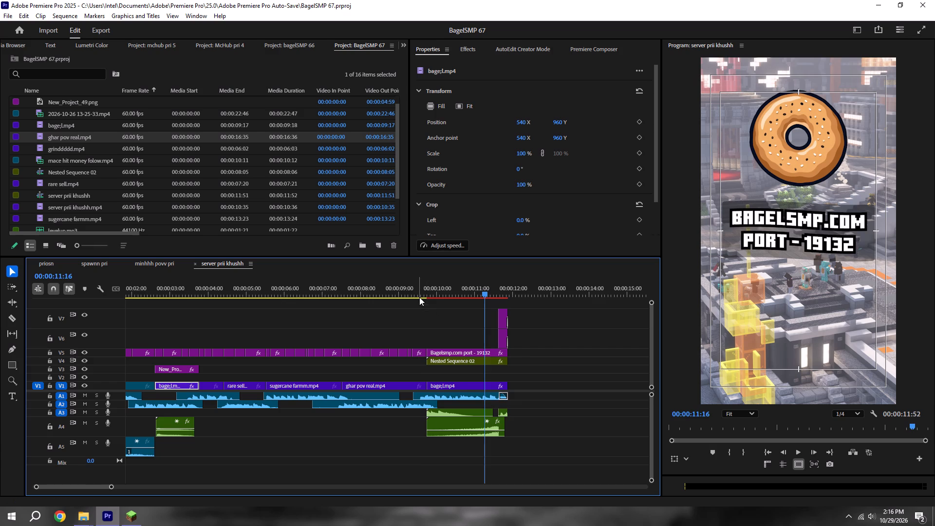
Play the closing block with its new background clip, return to the sequence's beginning to play from there, and save the project.
left_click_drag(419, 297, 424, 294, "shift")
left_click(426, 293, "shift")
key("space")
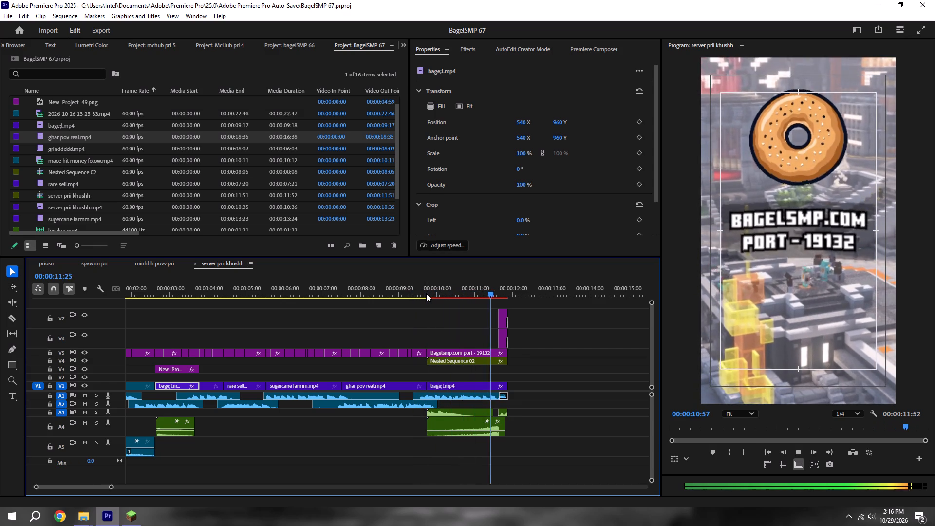
key("ctrl+s")
left_click_drag(430, 293, 70, 318)
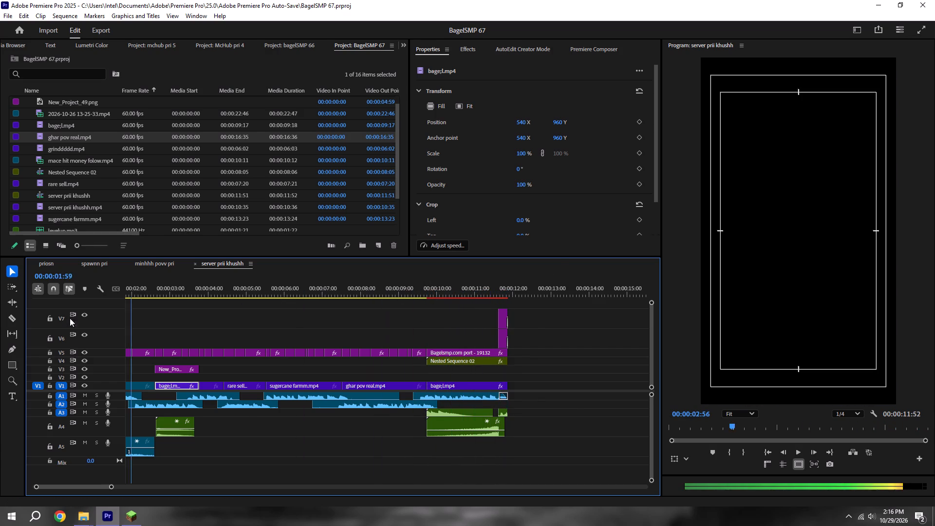
left_click_drag(70, 318, 37, 324)
key("space")
scroll(262, 326, "down", 5, "alt")
key("ctrl+s")
Search the effects for "zoom in" and look through the matching presets, saving the project.
left_click(472, 45)
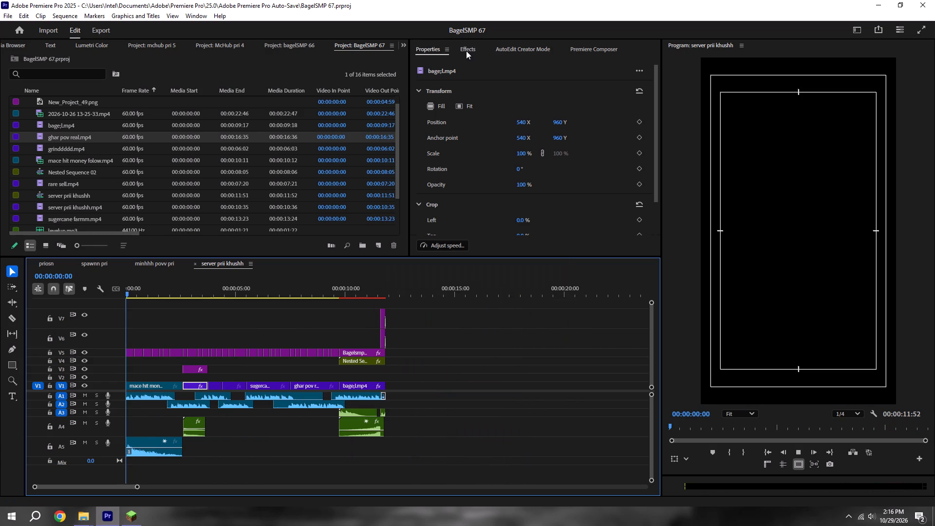
left_click(466, 50)
left_click(461, 72)
type("zoom in")
key("ctrl+s")
scroll(473, 138, "down", 6)
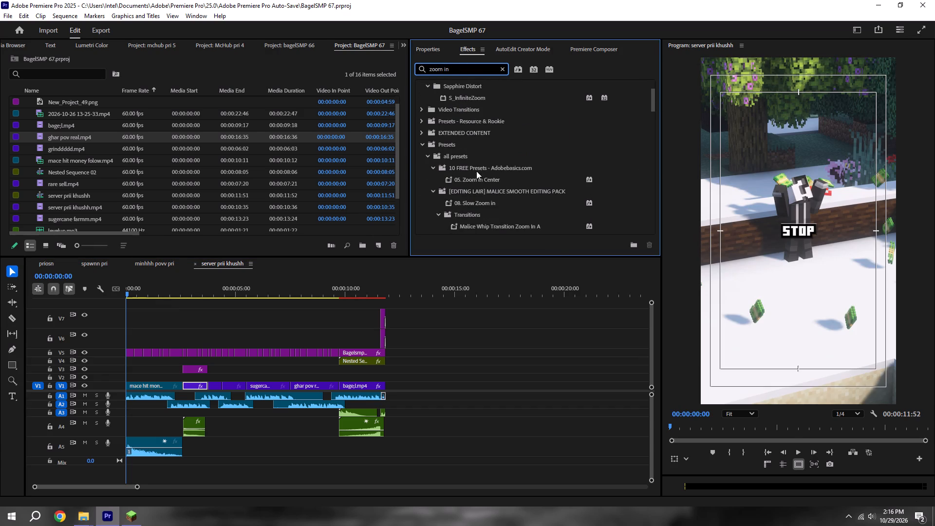